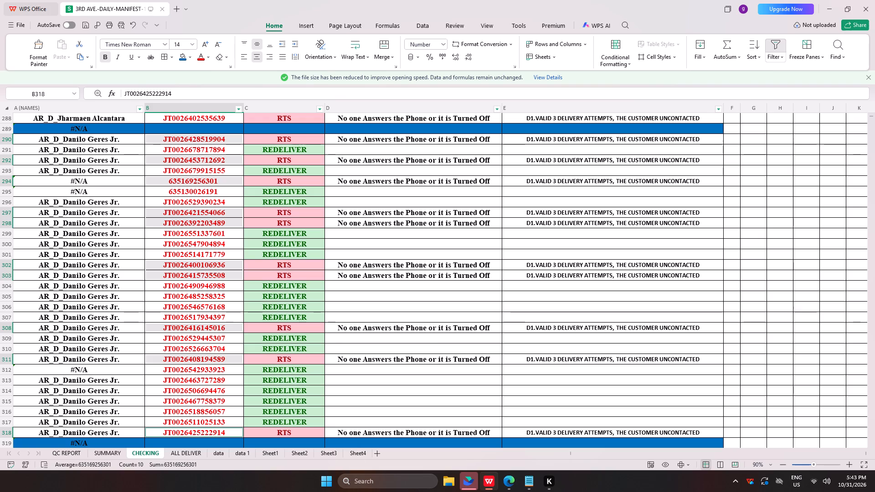
Switch to JMS in Microsoft Edge and close the Tracking Pause, Schedule and SortingCode Search pages.
key("alt+Tab")
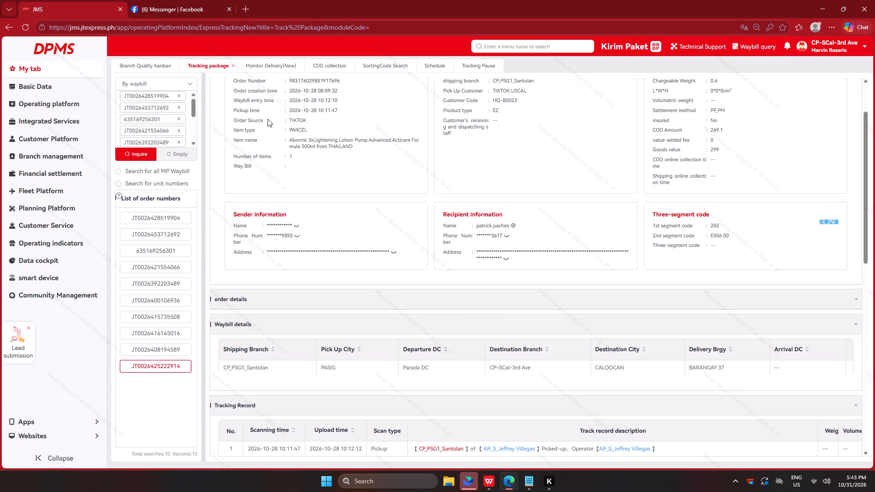
left_click(499, 67)
left_click(450, 68)
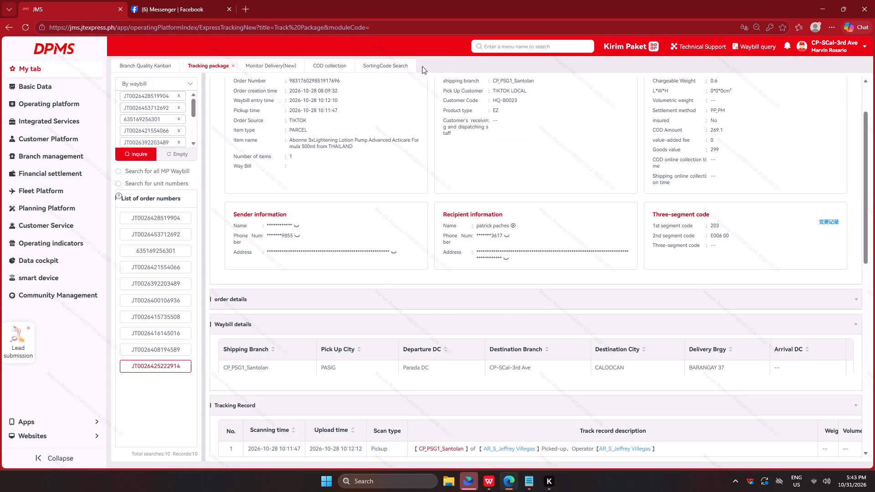
left_click(412, 66)
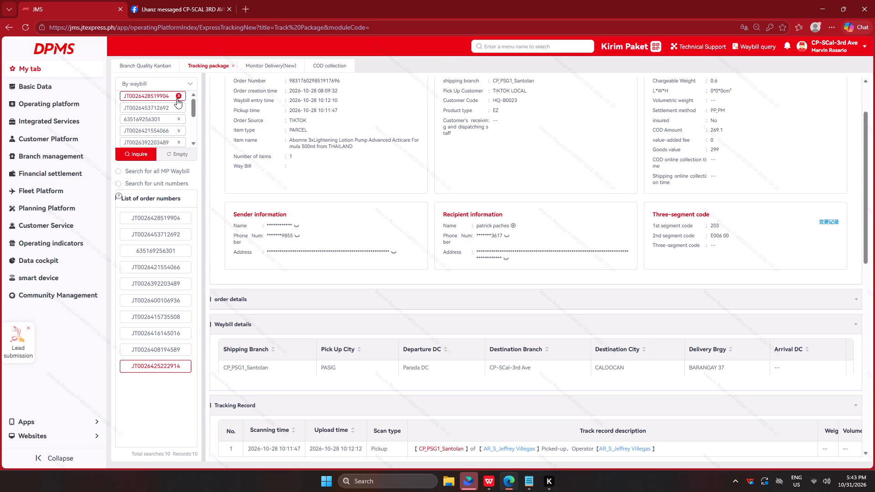
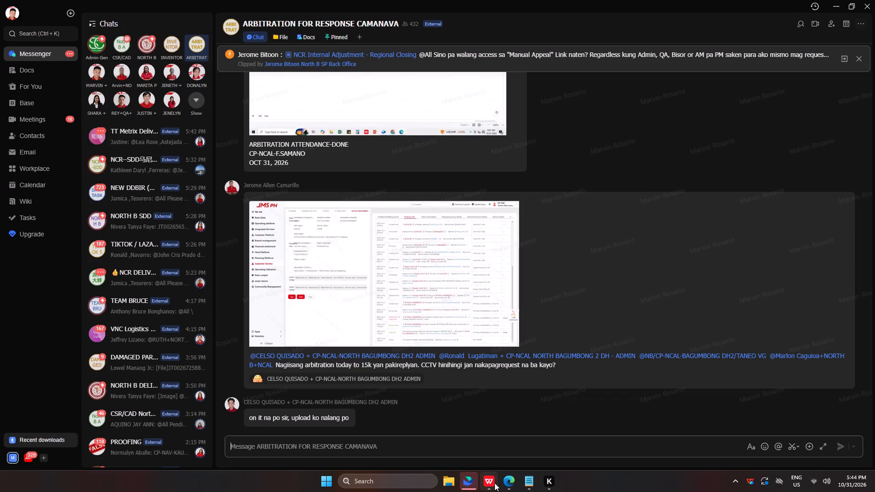
left_click(491, 483)
left_click(510, 482)
left_click(522, 480)
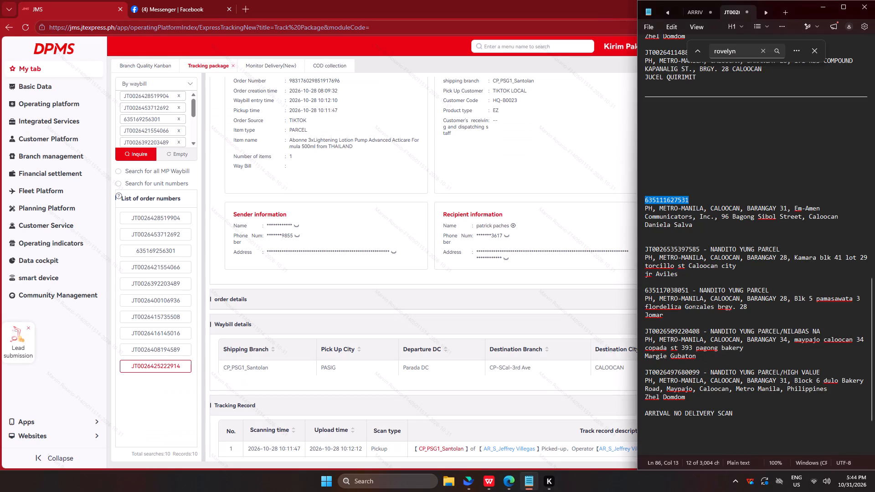
double_click(671, 248)
key("ctrl+c")
key("ctrl+c")
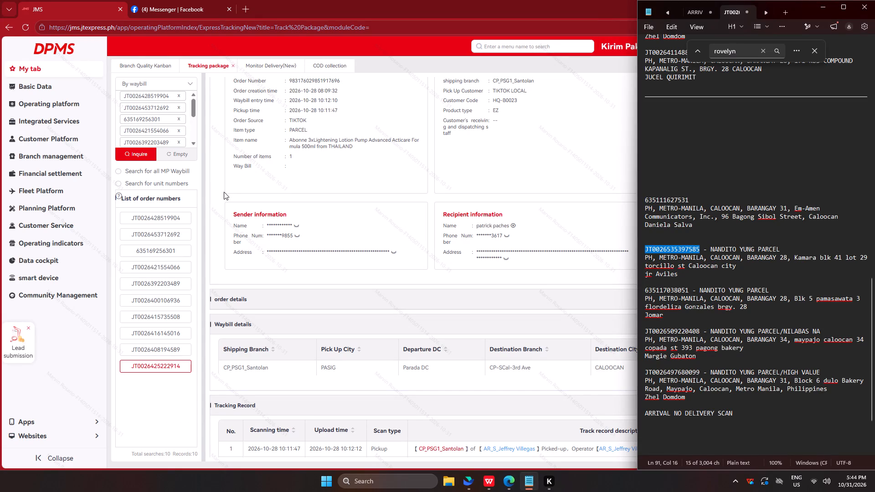
key("ctrl+c")
key("ctrl+c")
key("ctrl+c")
key("ctrl+c")
left_click(176, 153, "ctrl")
left_click(173, 128)
key("ctrl+v")
left_click(136, 157)
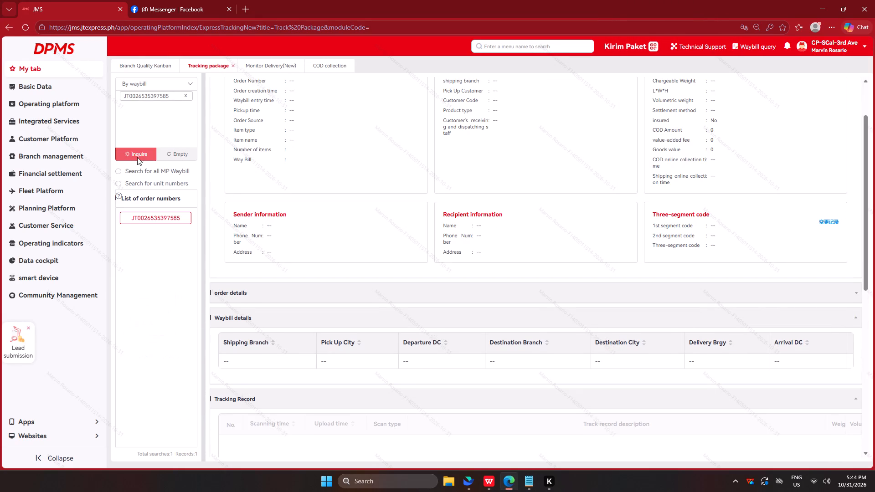
scroll(349, 258, "down", 13)
key("alt+Tab")
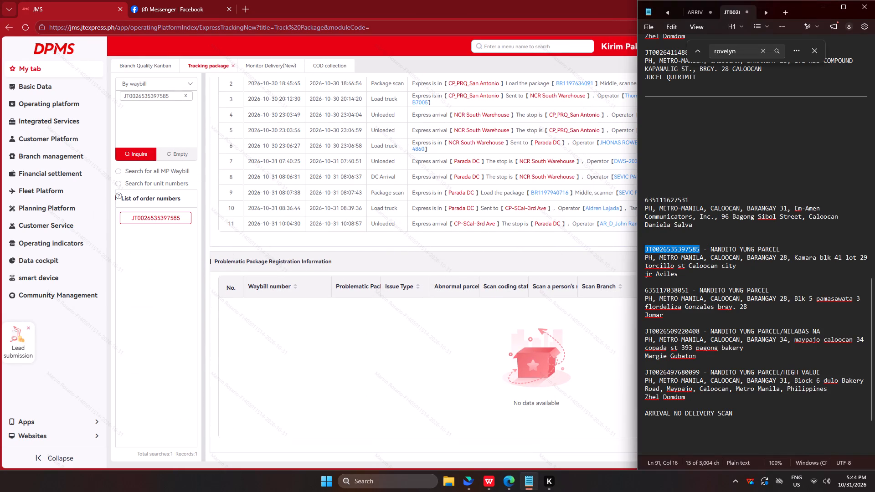
double_click(666, 288)
key("ctrl+c")
key("ctrl+c")
key("ctrl+c")
key("ctrl+c")
key("ctrl+c")
key("ctrl+c")
key("ctrl+c")
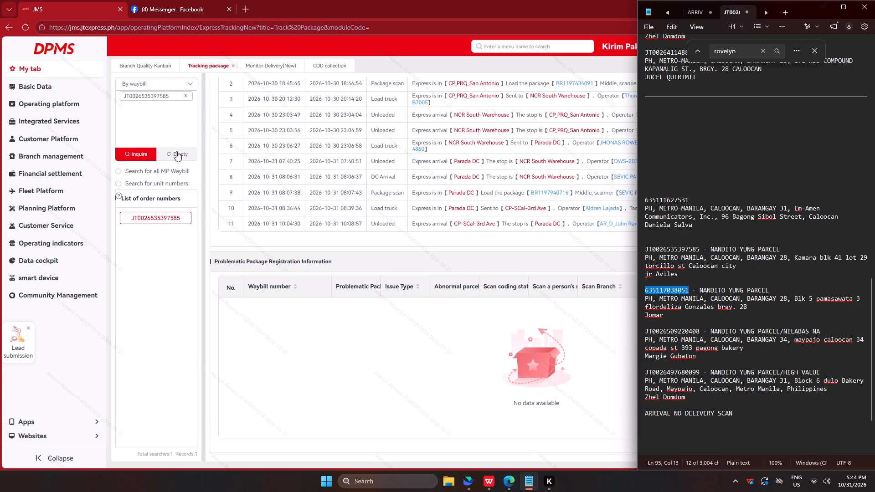
key("ctrl+c")
key("ctrl+c")
left_click(176, 151, "ctrl")
key("ctrl+c")
left_click(172, 137)
key("ctrl+v")
left_click(125, 160)
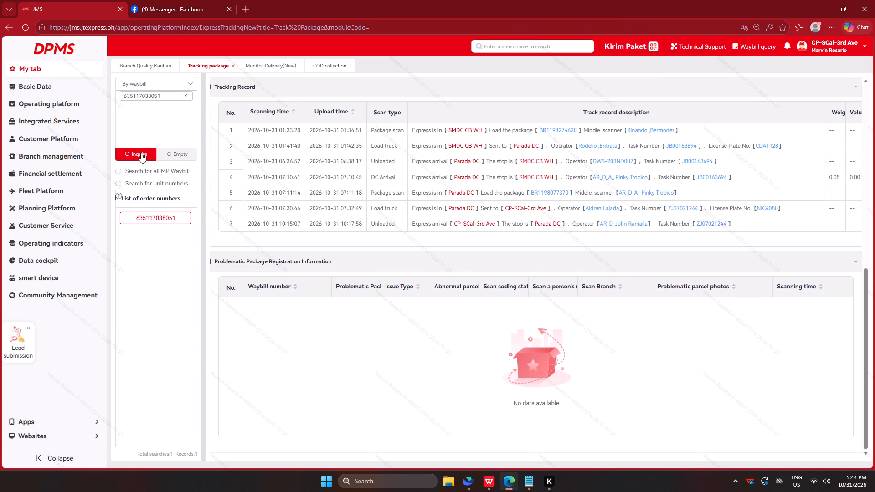
key("alt+Tab")
double_click(679, 333)
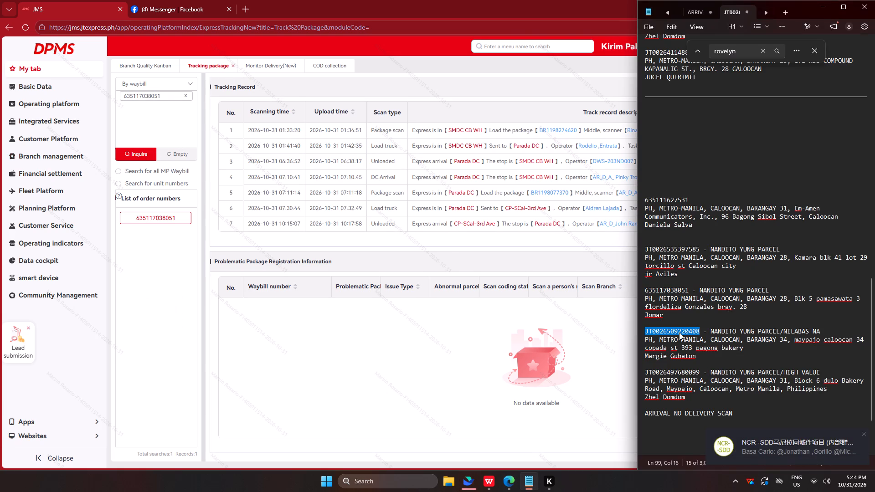
key("ctrl+c")
key("ctrl+c")
key("ctrl+c")
key("ctrl+c")
key("ctrl+c")
key("ctrl+c")
left_click(183, 155, "ctrl")
left_click(175, 147)
key("ctrl+v")
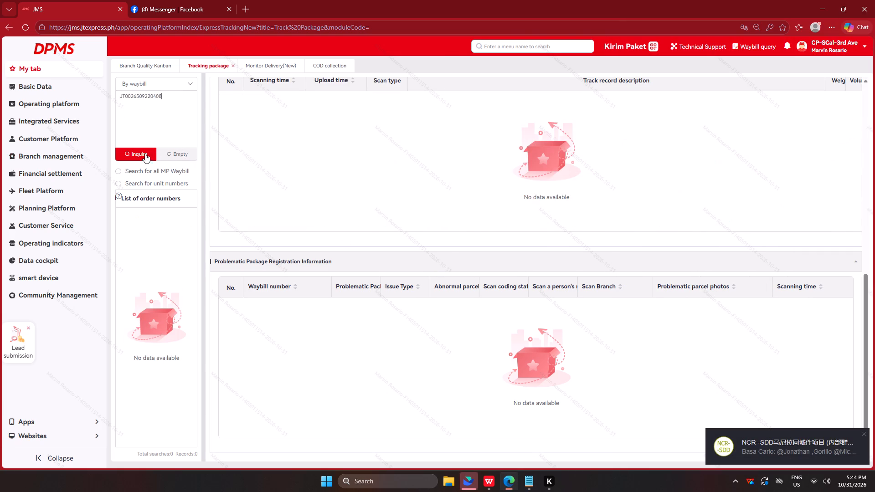
left_click(136, 157)
key("alt+Tab")
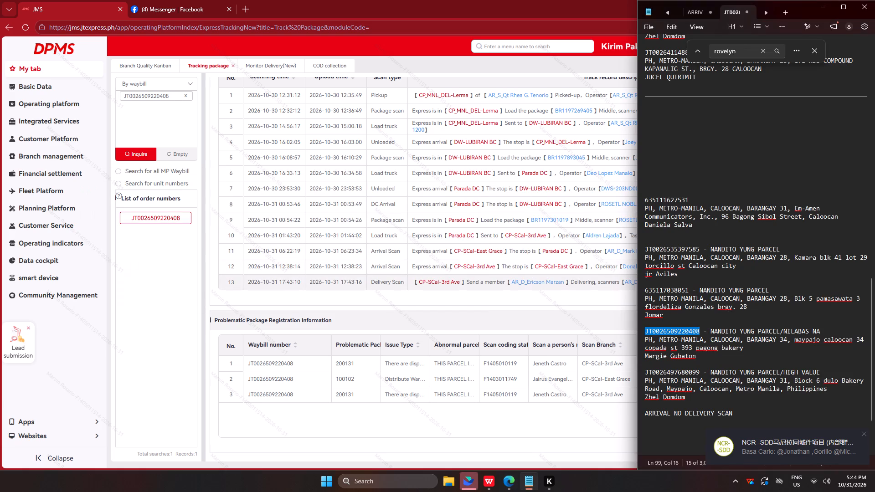
left_click_drag(703, 359, 609, 323)
key("ctrl+x")
left_click(655, 330)
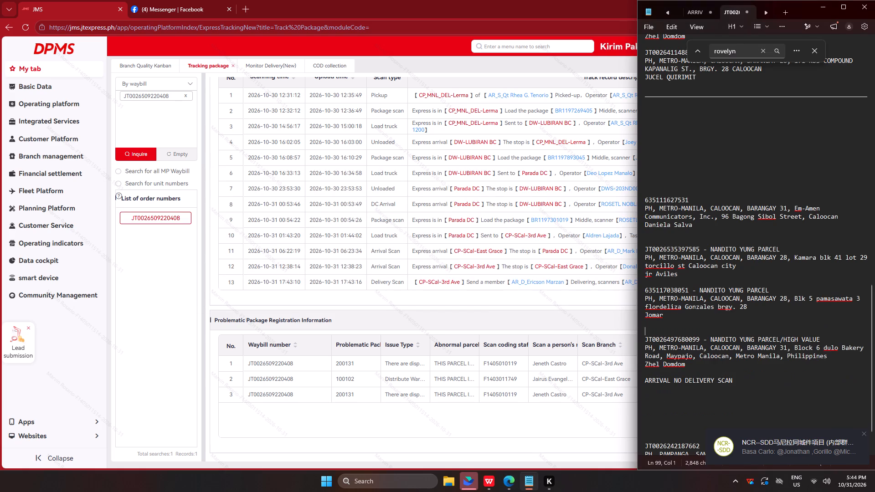
key("BackSpace")
double_click(655, 332)
key("ctrl+c")
key("ctrl+c")
key("ctrl+c")
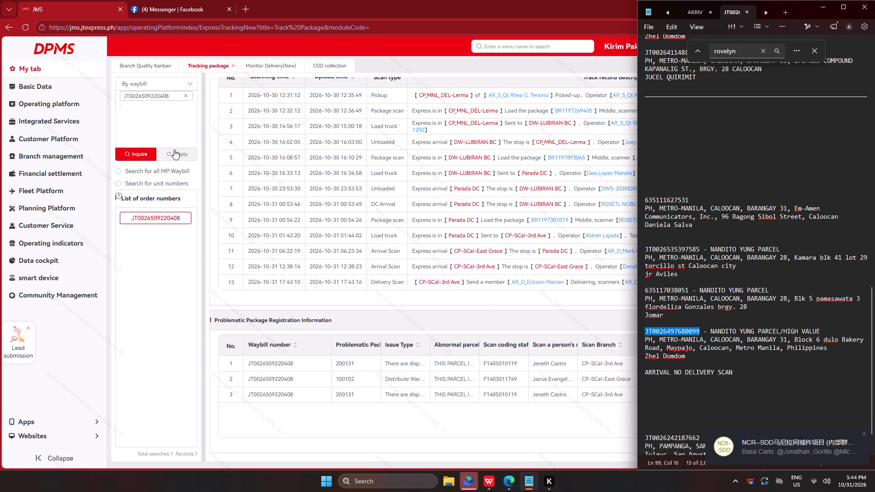
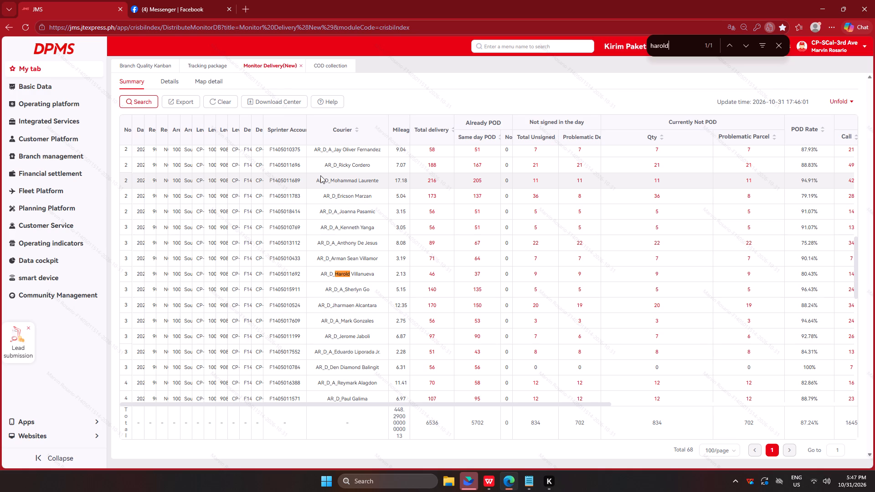
Open the Currently Not POD quantity details for the courier matching "harold" and start a screen capture of the waybill list.
left_click(655, 276)
key("ctrl+shift+a")
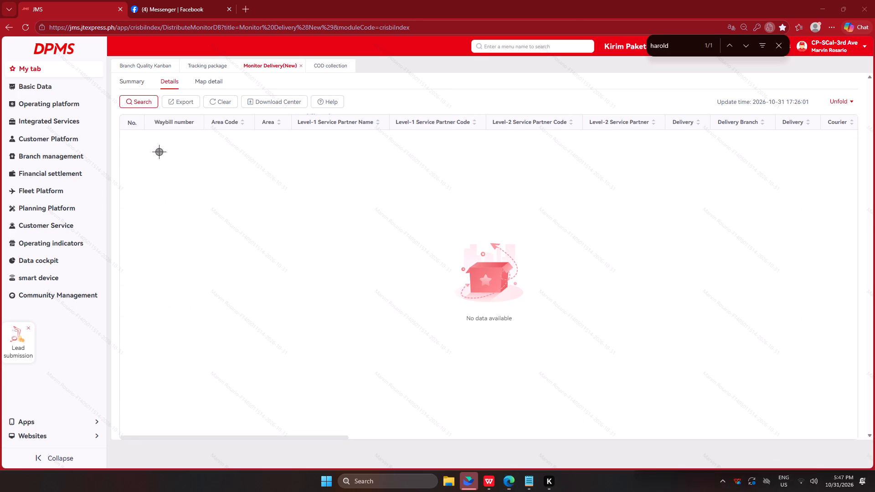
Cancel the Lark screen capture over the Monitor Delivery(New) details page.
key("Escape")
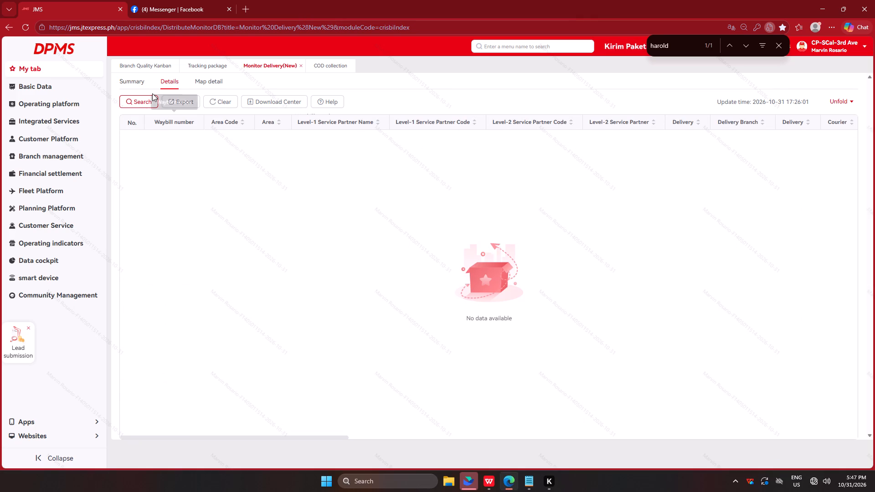
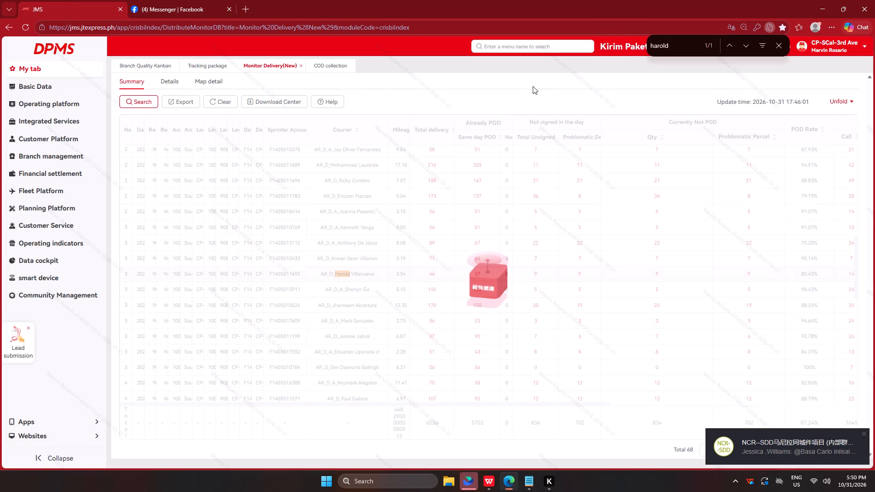
Find the courier matching "SHER" in the delivery summary and open the details behind their Currently Not POD quantity.
left_click_drag(688, 45, 590, 46)
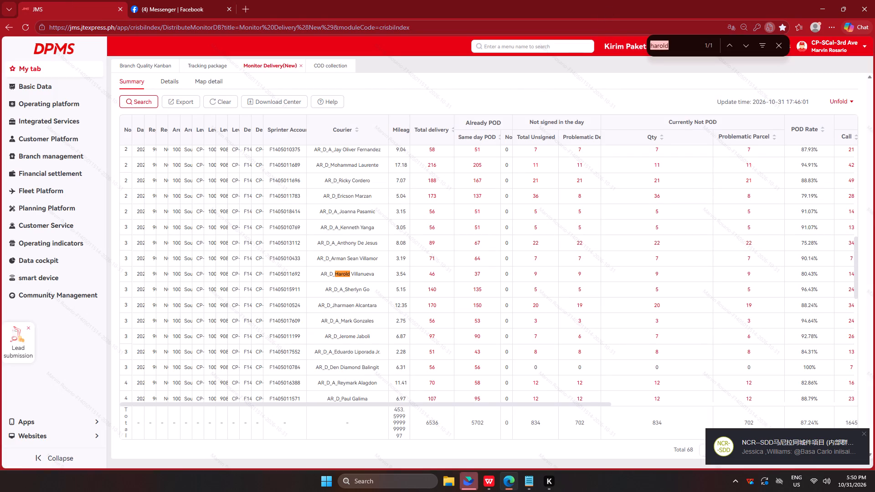
left_click_drag(590, 46, 535, 46)
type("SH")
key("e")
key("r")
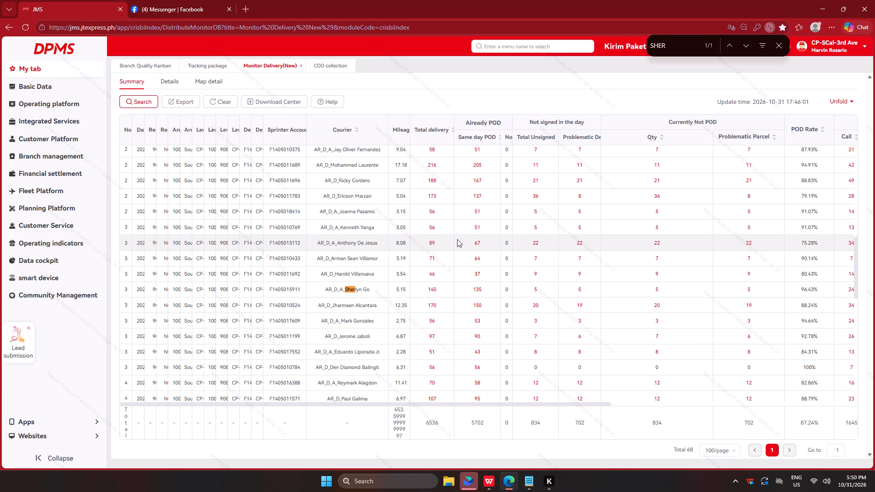
left_click(654, 288)
left_click(657, 289)
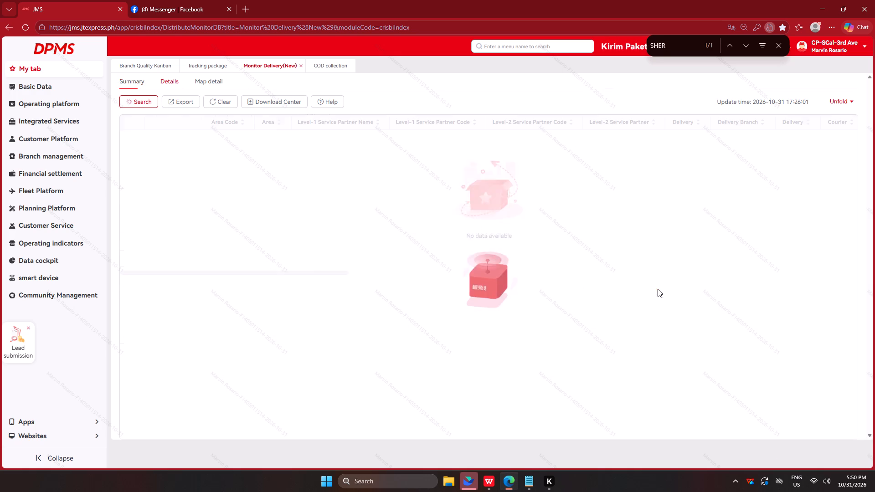
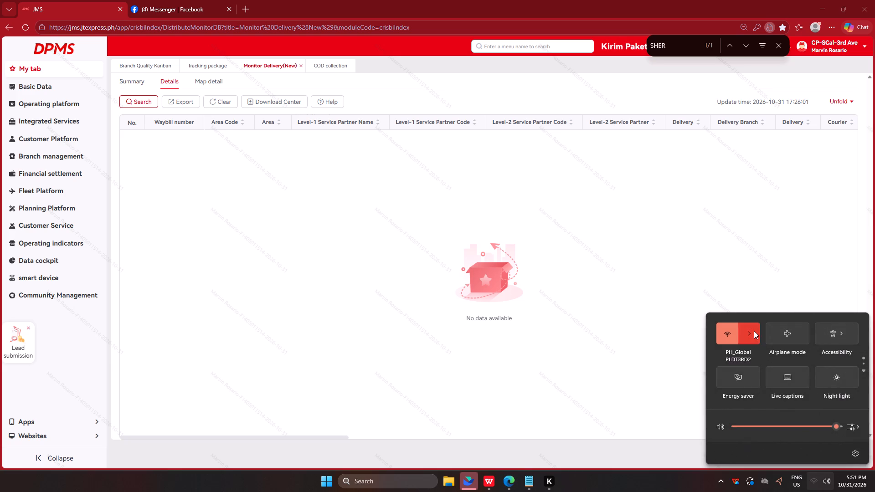
Dismiss the quick settings and rerun the Monitor Delivery(New) details search to reload the courier's waybill records.
left_click(571, 342)
left_click(147, 112)
left_click(139, 97)
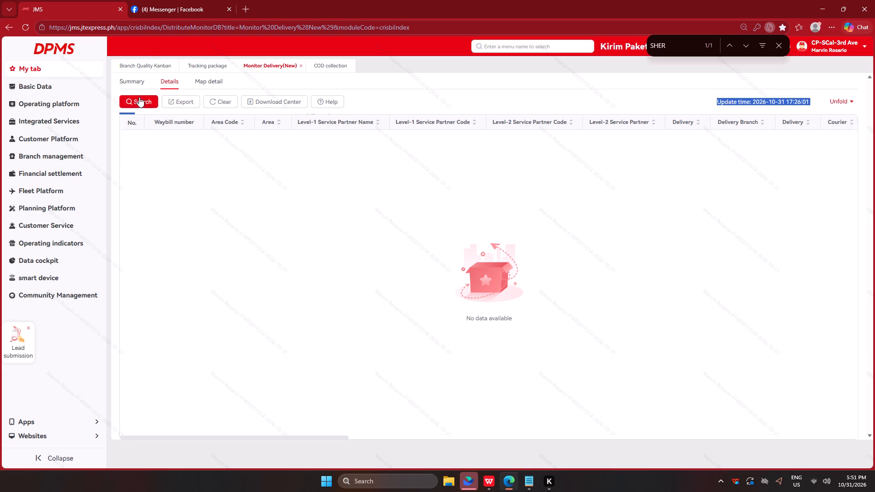
left_click(680, 47)
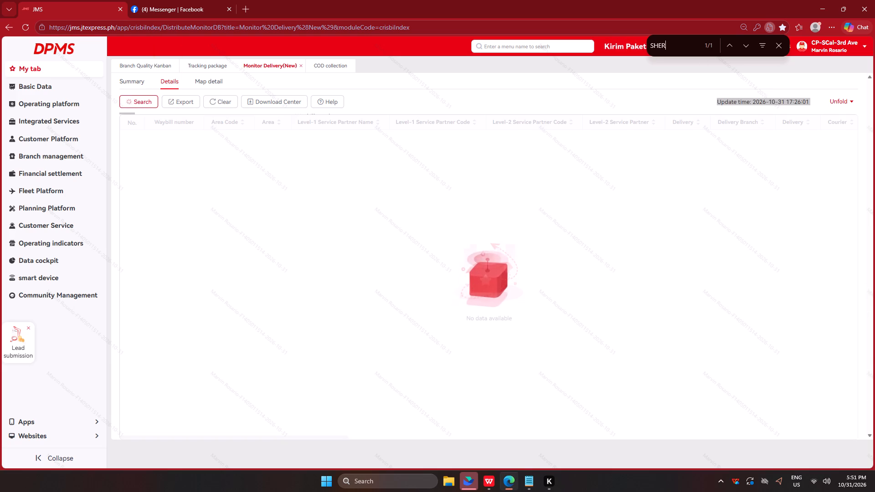
left_click(356, 297, "ctrl+shift")
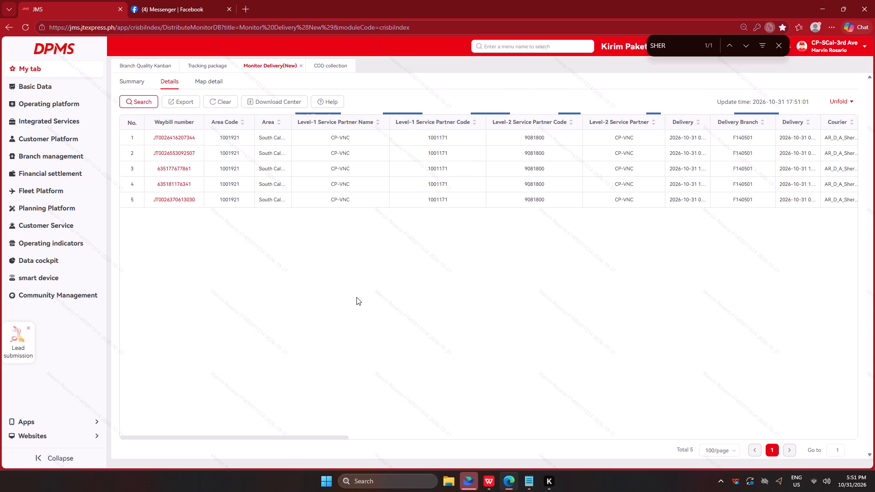
Capture the five waybill numbers in the delivery details list with Lark, extract them as text and copy them.
key("ctrl+shift+a")
left_click_drag(138, 127, 203, 208)
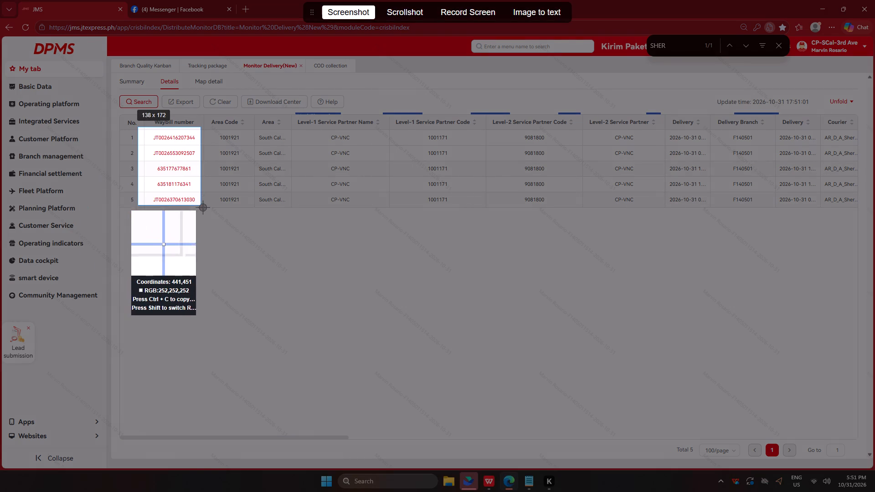
left_click_drag(203, 208, 211, 216)
left_click(535, 18)
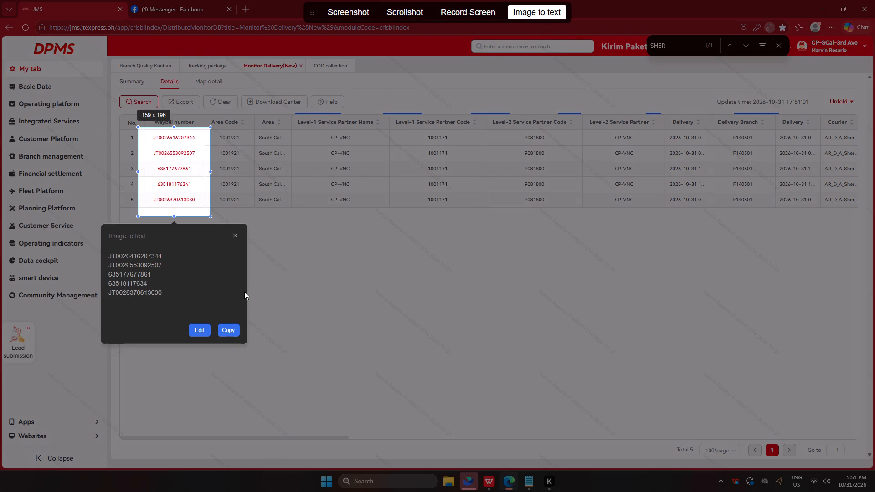
left_click(233, 323)
left_click(228, 330)
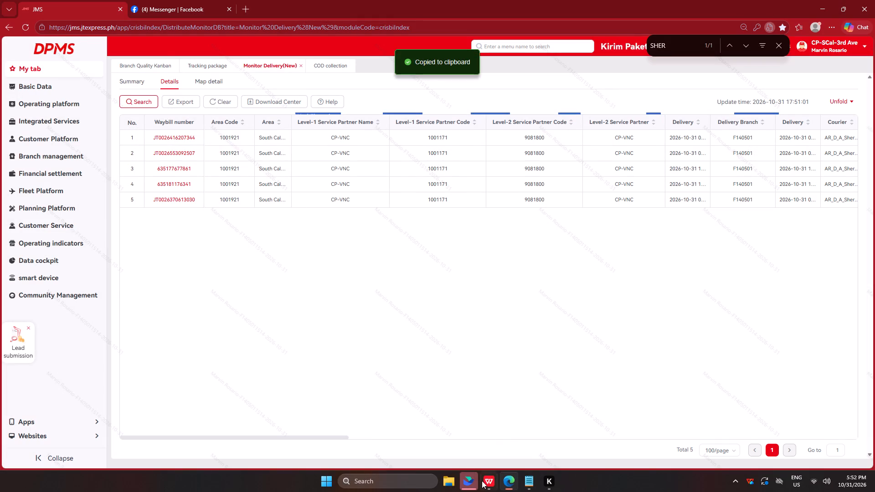
Switch to the WPS manifest workbook and paste the five copied waybill numbers into the CHECKING sheet starting at B320.
left_click(486, 482)
scroll(229, 307, "down", 7)
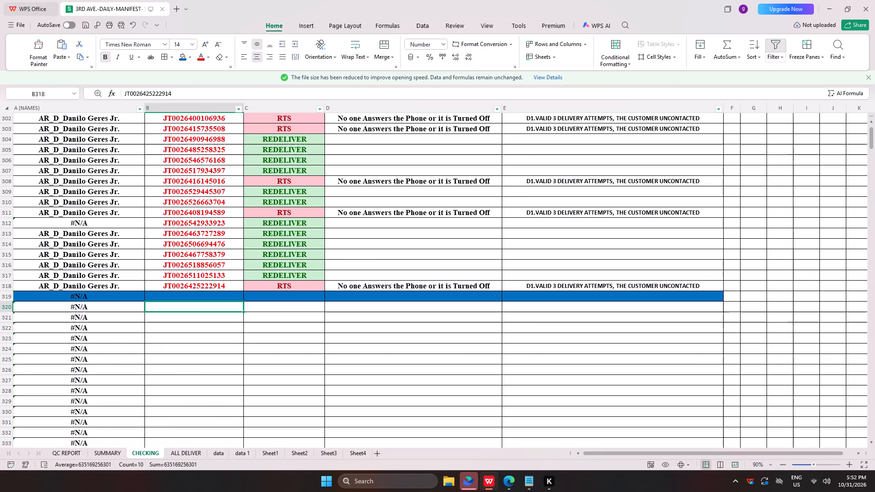
left_click(190, 309)
key("ctrl+v")
Fill row 325, columns A to E, with the blue separator colour below the pasted waybills.
scroll(222, 290, "down", 6)
left_click_drag(87, 236, 544, 234)
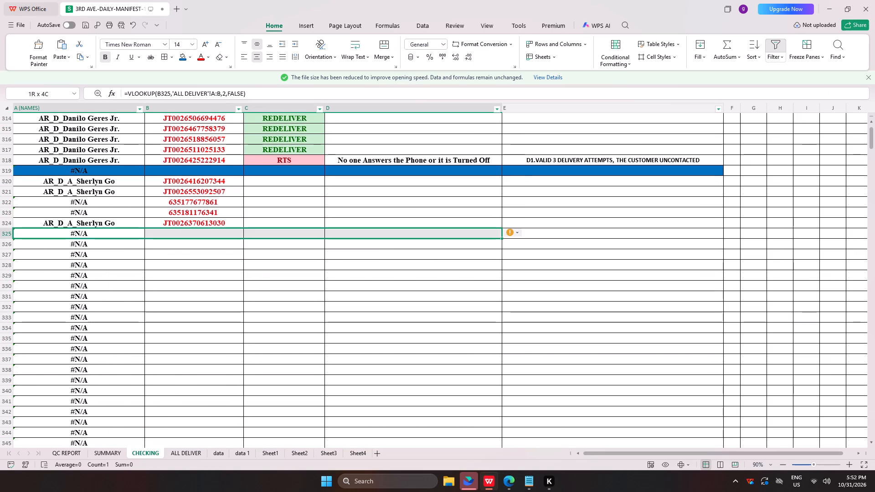
left_click_drag(544, 234, 541, 234)
left_click(185, 54)
Copy the REDELIVER status from C317 into C320 to C324 for the five new waybills.
left_click(302, 147)
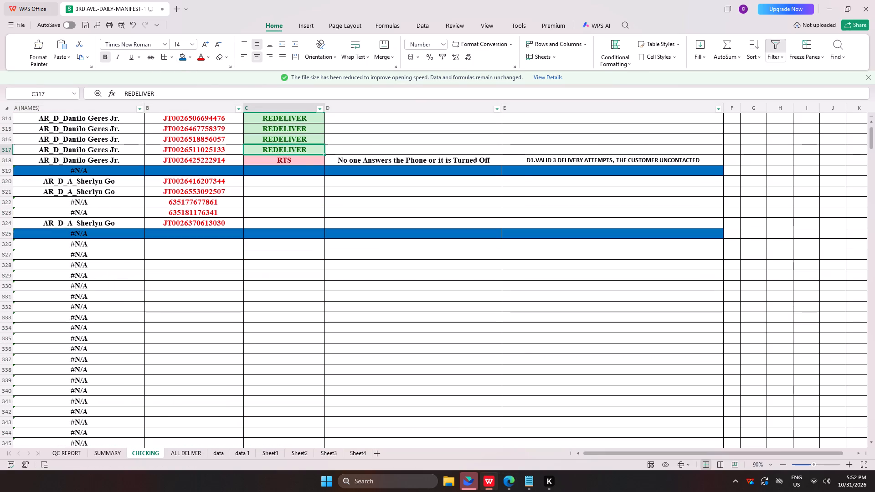
key("ctrl+c")
left_click_drag(279, 183, 273, 227)
key("ctrl+v")
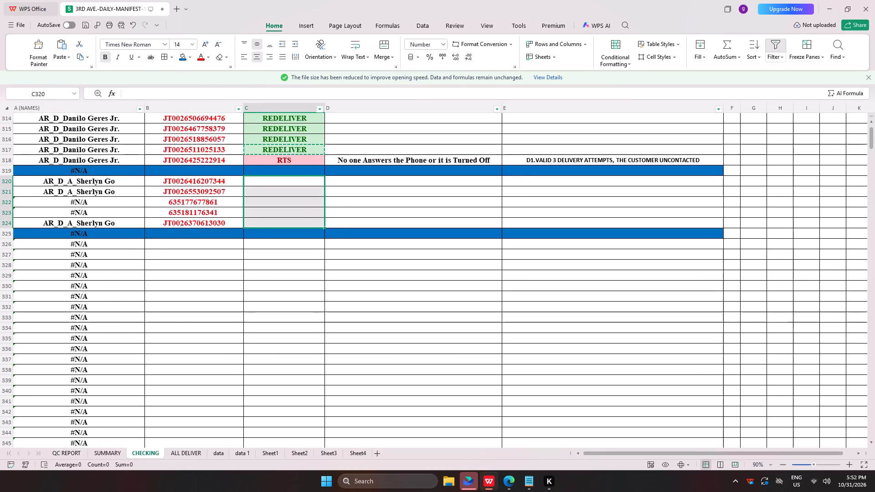
Copy the waybills in B320 to B324, query them in JMS Tracking package and examine the first parcel's records.
left_click_drag(220, 181, 215, 219)
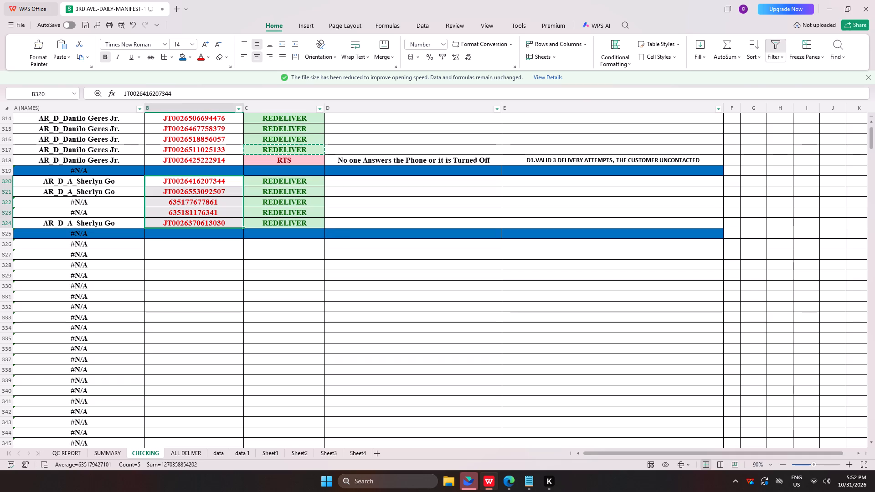
key("ctrl+c")
key("alt+Tab")
left_click(219, 66)
left_click(181, 152)
left_click(178, 134)
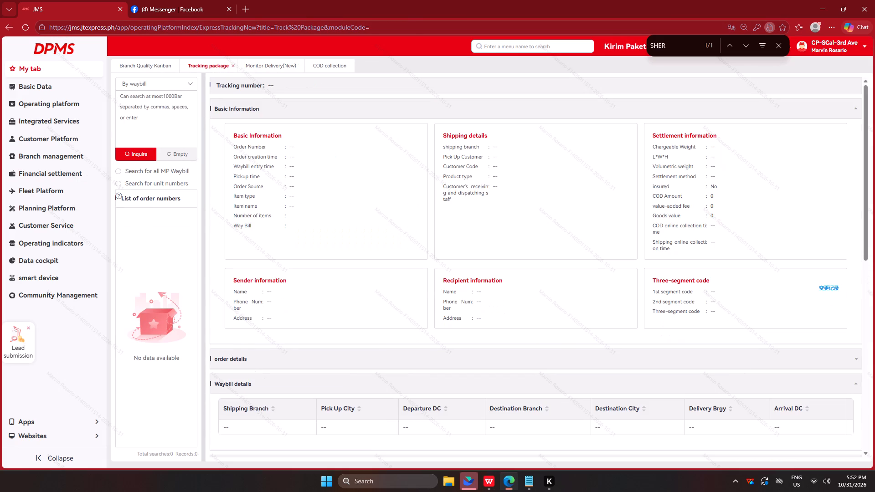
key("ctrl+v")
left_click(141, 150)
scroll(310, 211, "down", 14)
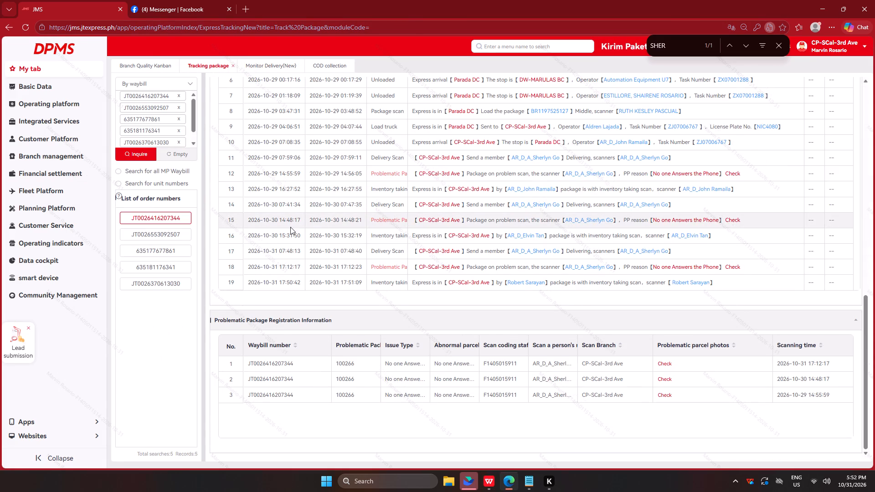
Copy the RTS status, unanswered-phone reason and D1 remark from C318 to E318 into row 320 of the CHECKING sheet.
key("alt+Tab")
left_click_drag(307, 161, 560, 162)
key("ctrl+c")
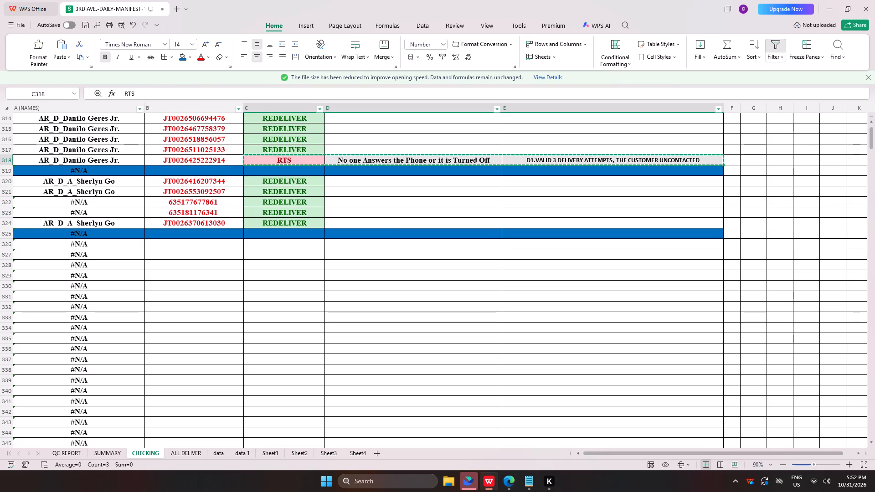
left_click(289, 183)
key("ctrl+v")
key("alt+Tab")
left_click(175, 234)
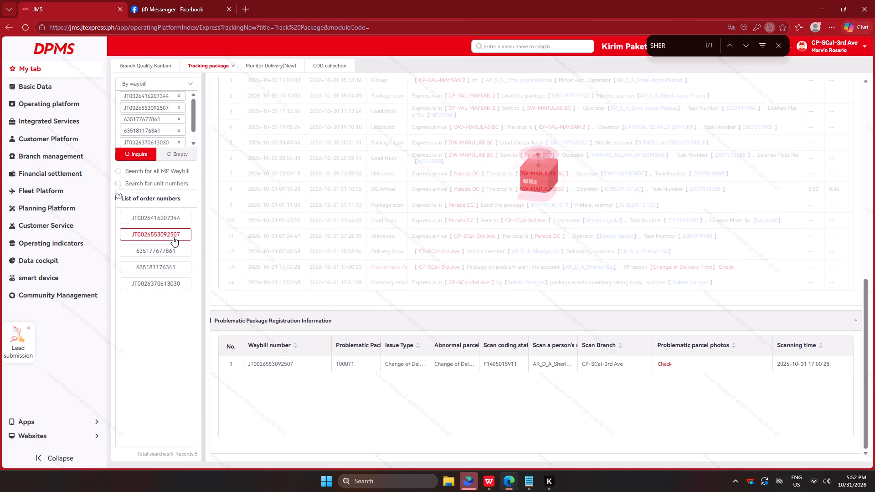
left_click(165, 252)
Switch back to the CHECKING sheet and look through the status and reason entries of the earlier waybills.
key("alt+Tab")
scroll(406, 213, "up", 2)
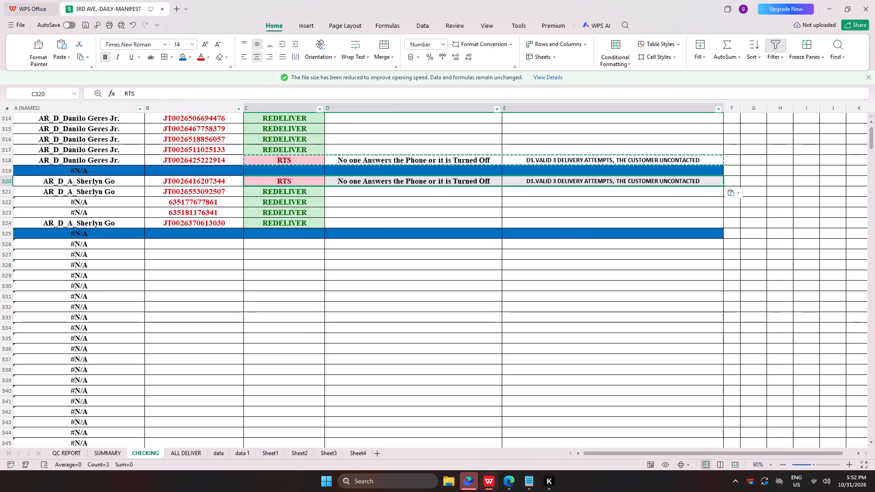
scroll(407, 213, "up", 4)
scroll(367, 210, "up", 5)
scroll(319, 231, "up", 6)
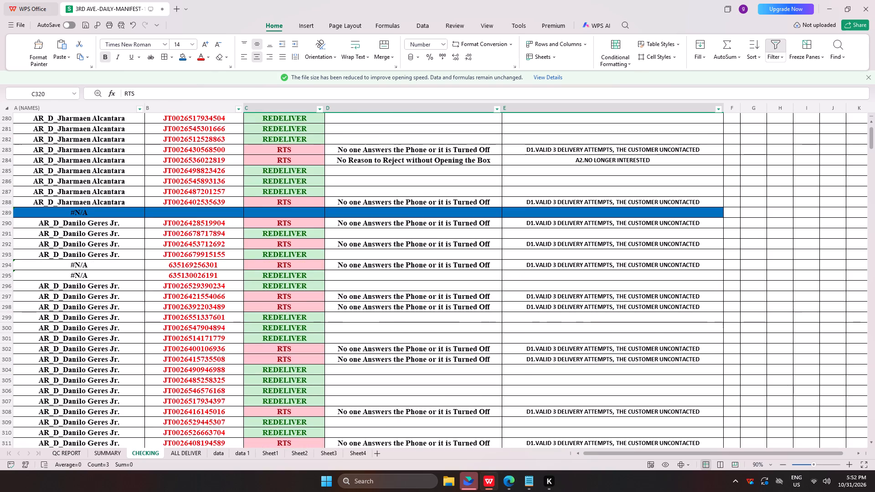
Copy the RTS status and the reason "No Reason to Reject without Opening the Box" from C284:D284 into row 322 of the CHECKING sheet.
left_click_drag(288, 160, 384, 159)
key("ctrl+c")
scroll(332, 309, "down", 16)
key("alt+Tab")
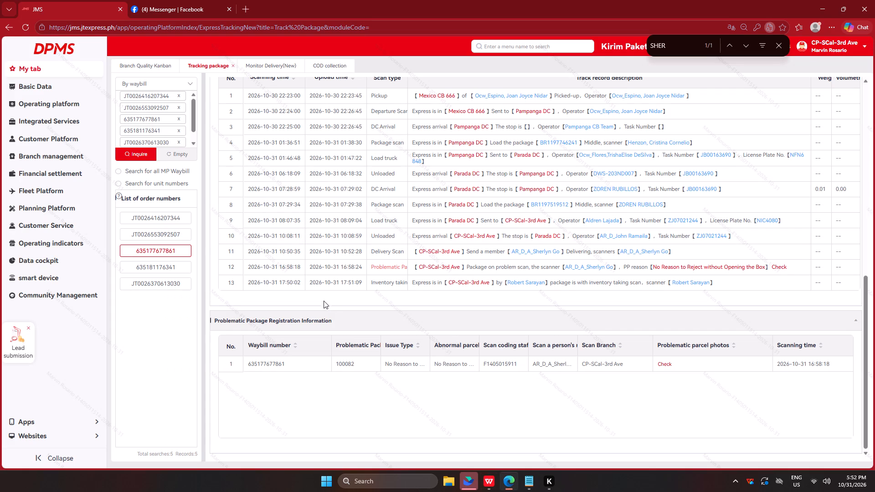
key("alt+Tab")
key("alt+Tab")
key("alt+Tab")
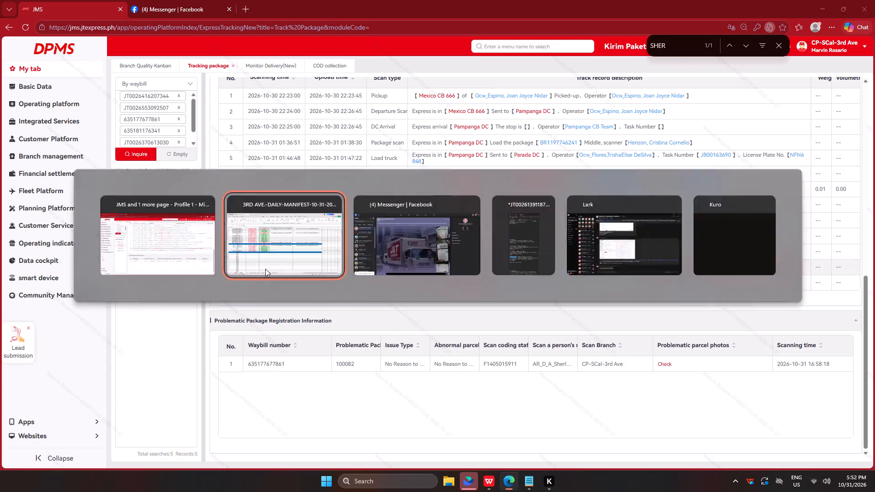
left_click(266, 269)
key("ctrl+v")
key("alt+Tab")
left_click(170, 234)
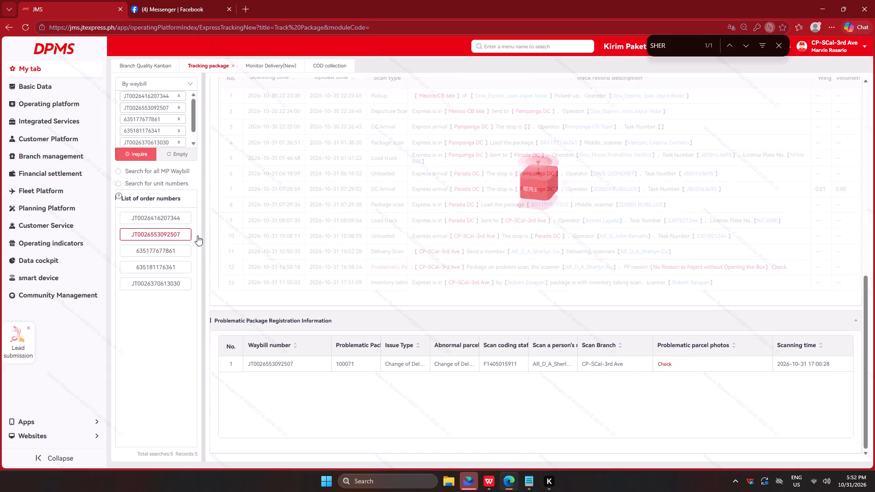
left_click(726, 266)
key("Right")
key("Right")
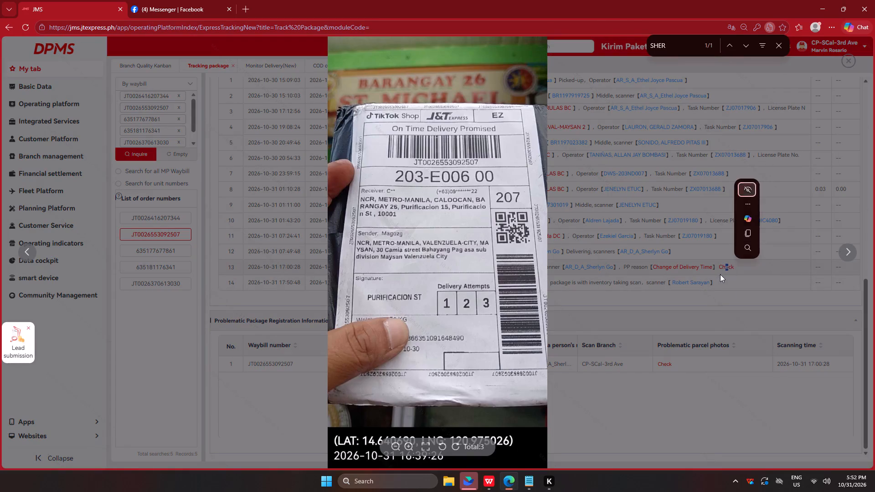
key("Right")
left_click(843, 249)
left_click(843, 249)
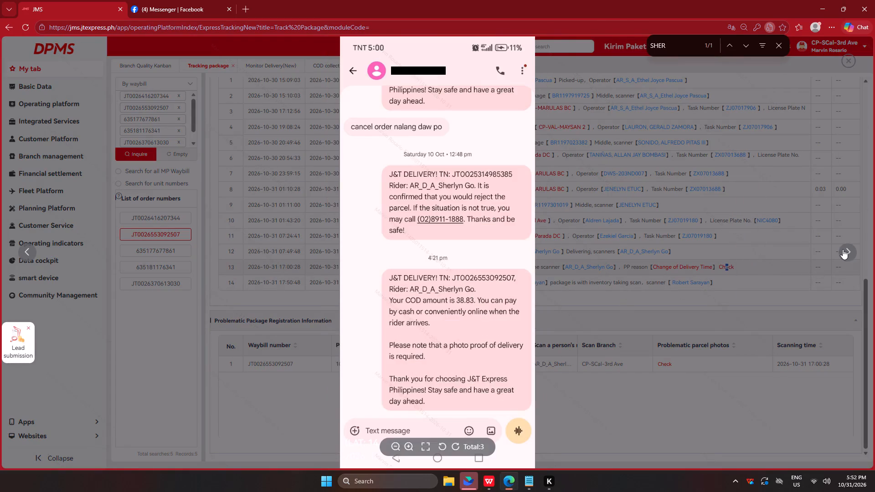
key("Escape")
left_click(159, 268)
left_click(165, 287)
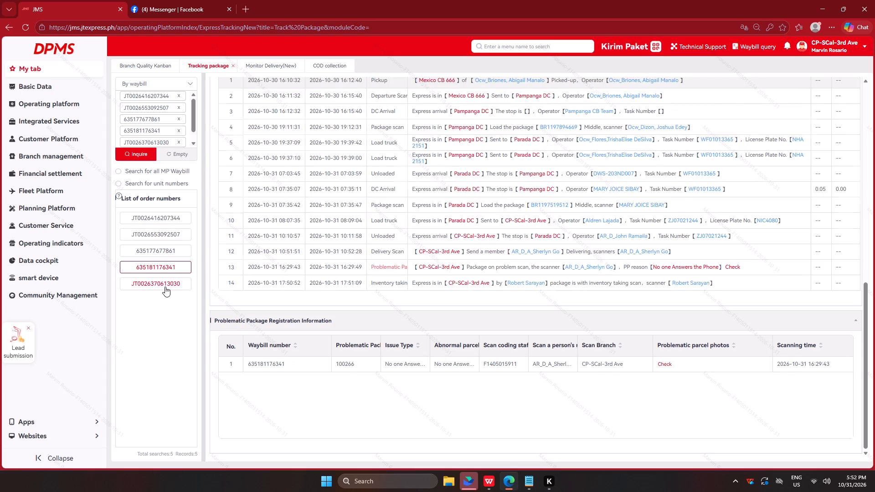
key("alt+Tab")
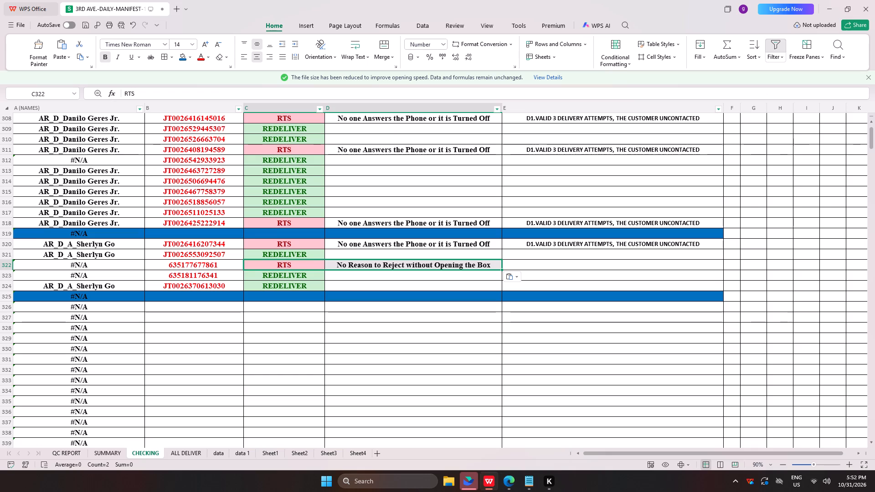
key("ctrl+c")
left_click(299, 286)
key("ctrl+v")
key("alt+Tab")
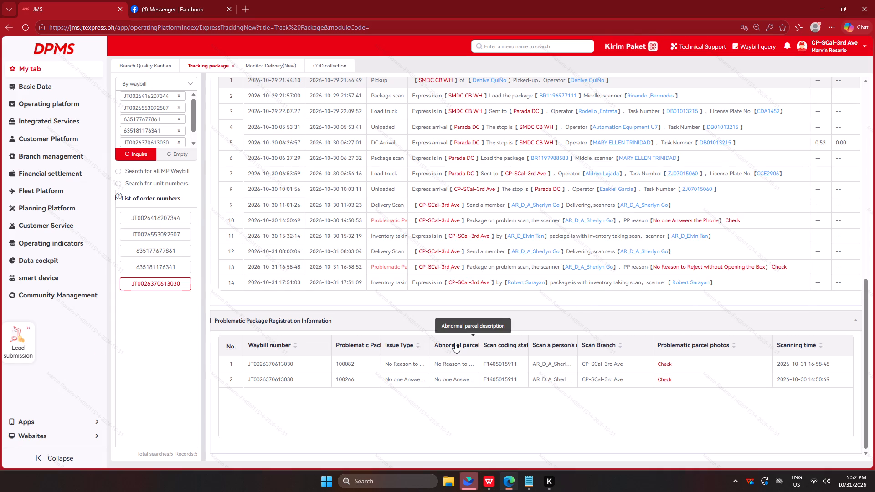
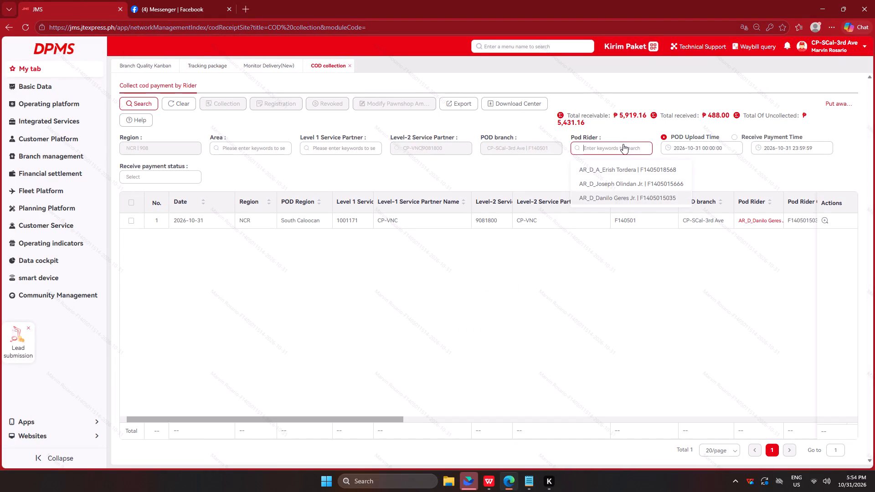
Look up the rider matching "SHER" in the Pod Rider filter of the COD collection page.
key("s")
type("HER")
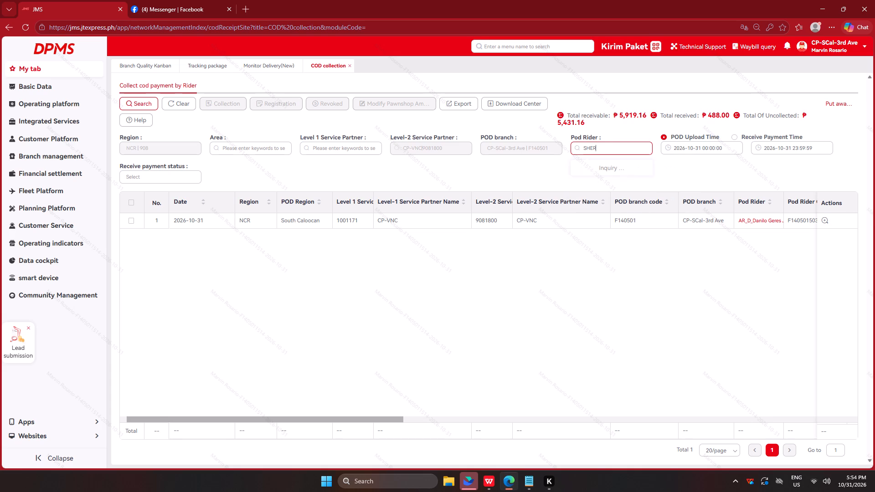
Choose the rider suggested for "SHER" as the Pod Rider and search that rider's COD collection records for 2026-10-31.
left_click(619, 172)
left_click(147, 106)
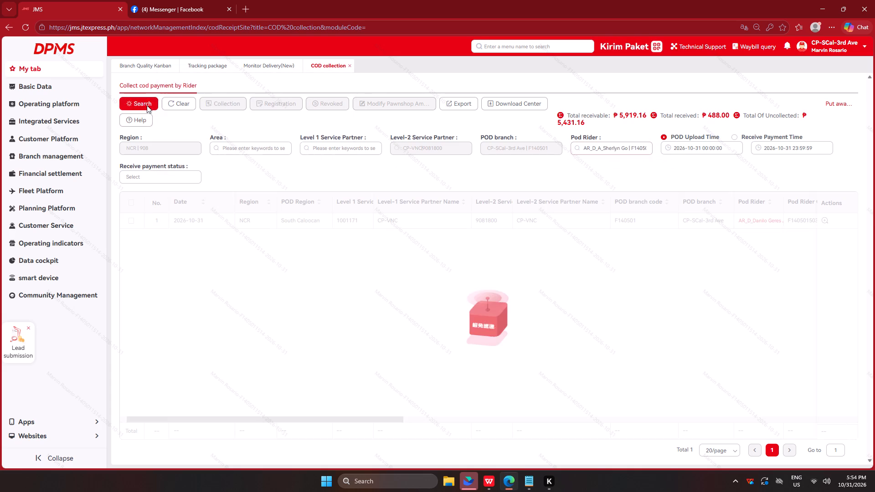
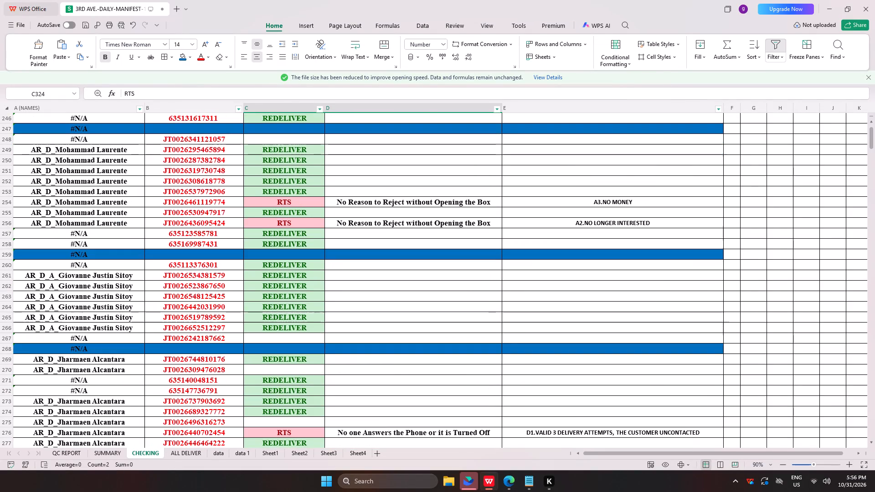
Copy the reason "A3.NO MONEY" from cell E254 into E322 and E324, the two RTS rows missing a column E reason.
left_click(621, 200)
key("ctrl+c")
scroll(562, 366, "down", 20)
scroll(562, 366, "down", 3)
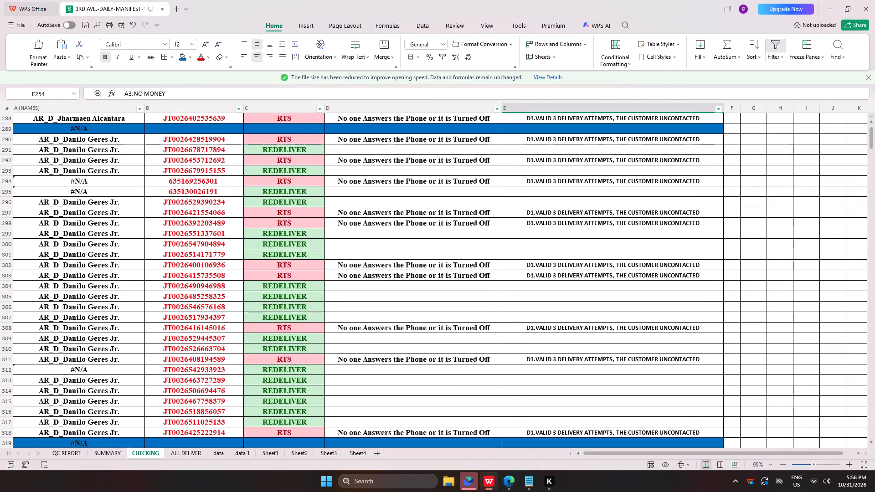
scroll(560, 378, "down", 12)
left_click(557, 243)
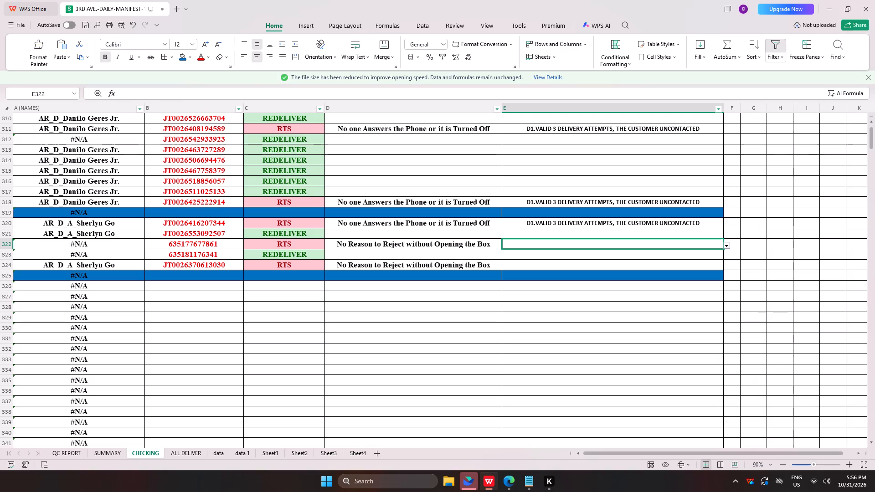
left_click(562, 269, "ctrl")
key("ctrl+v")
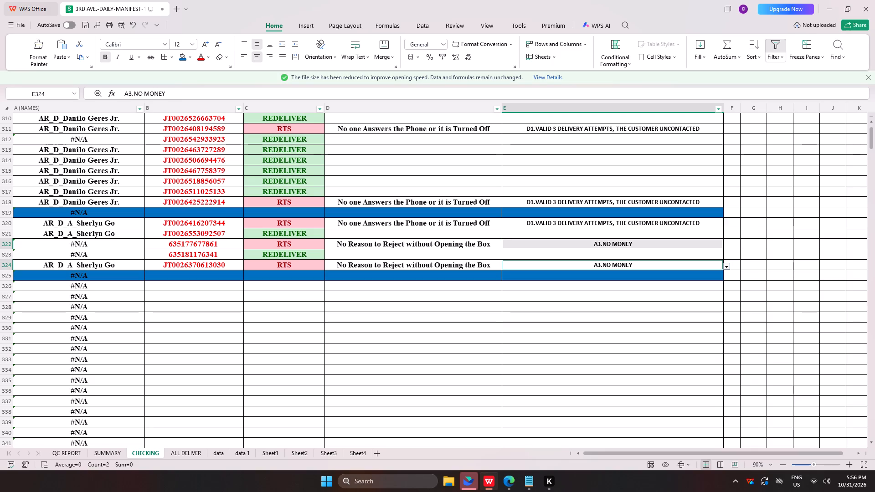
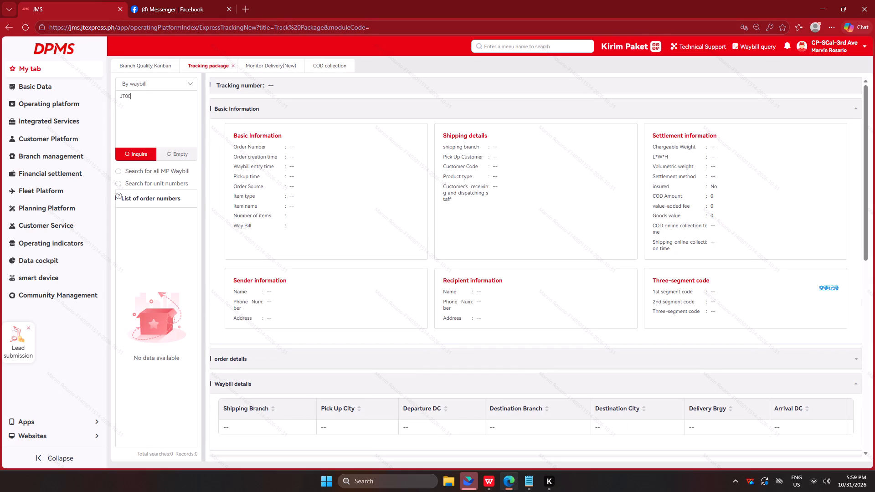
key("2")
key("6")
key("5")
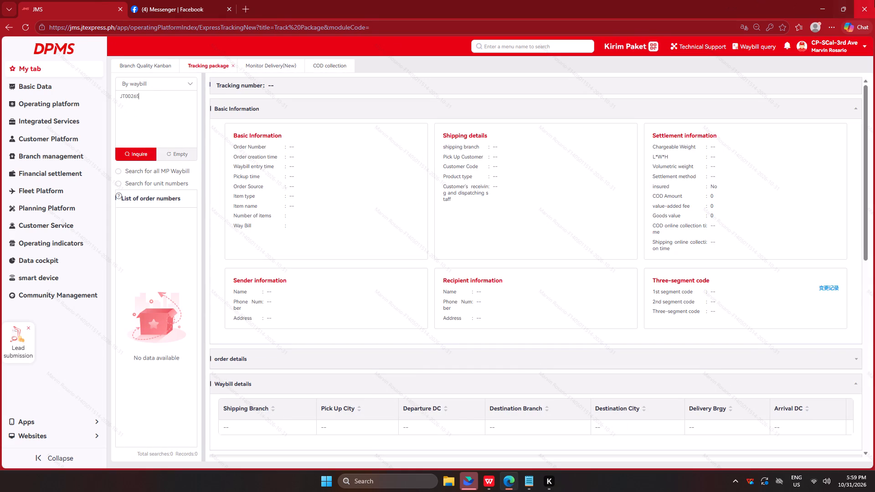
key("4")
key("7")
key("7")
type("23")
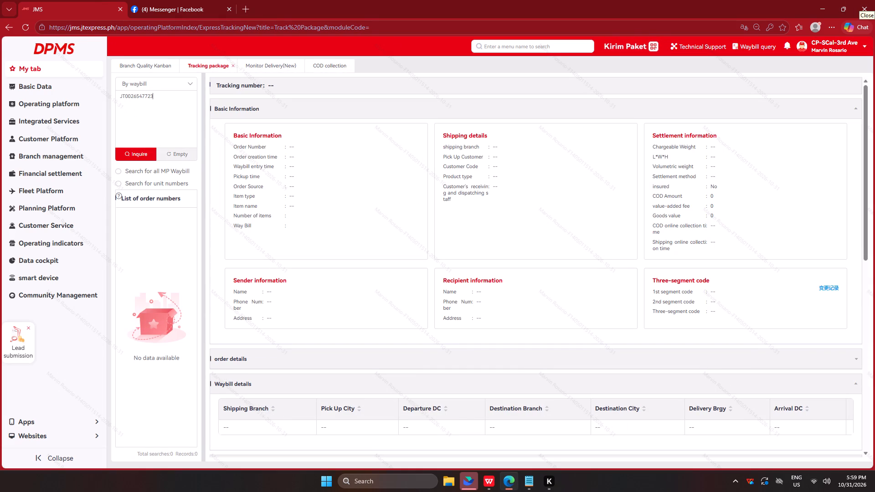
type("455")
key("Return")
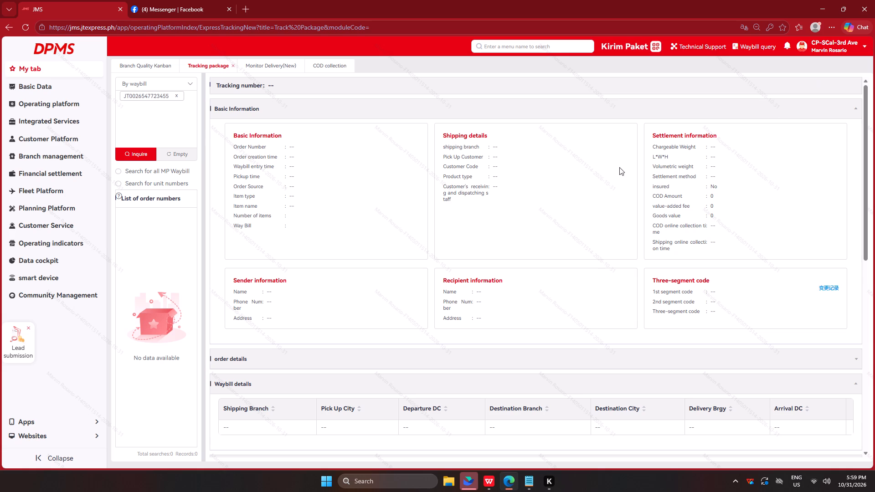
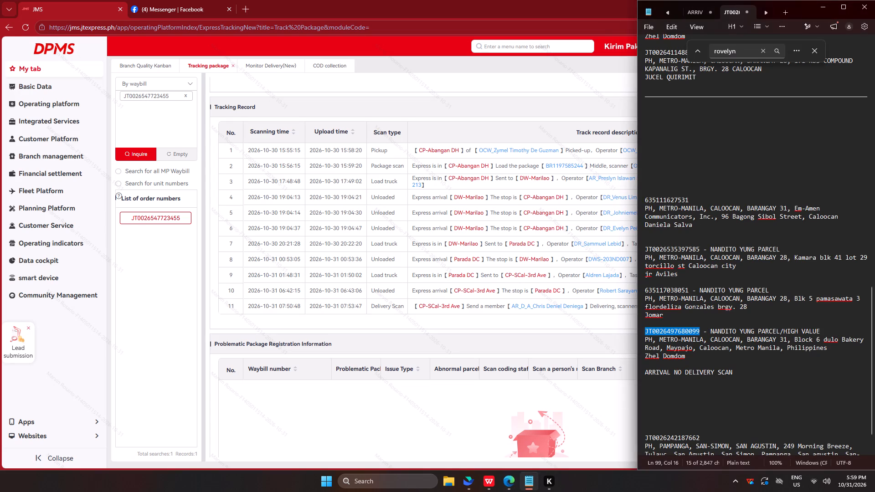
double_click(661, 199)
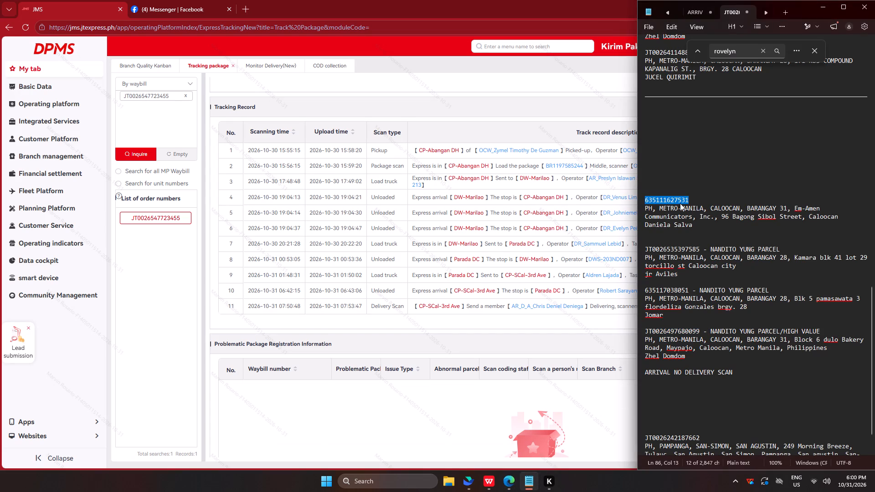
double_click(677, 251)
key("ctrl+c")
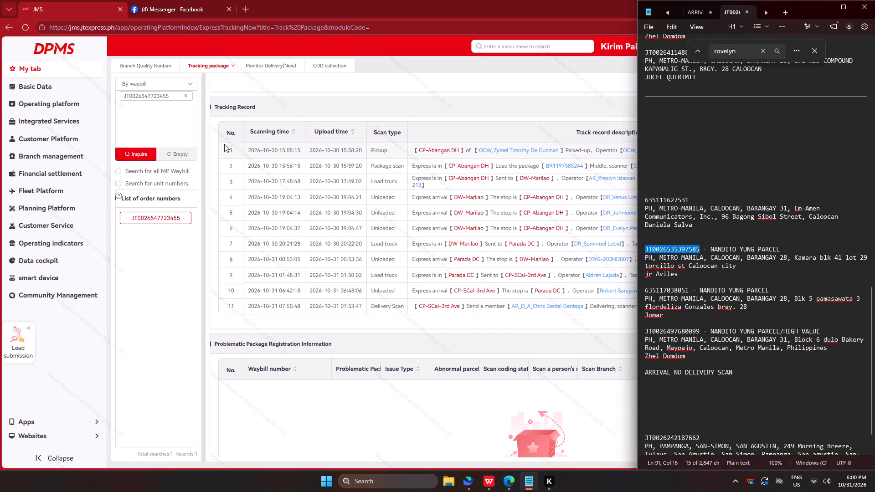
key("ctrl+c")
key("ctrl+c")
key("ctrl+c")
left_click(173, 159, "ctrl")
left_click(172, 148)
key("ctrl+v")
left_click(155, 128)
key("ctrl+v")
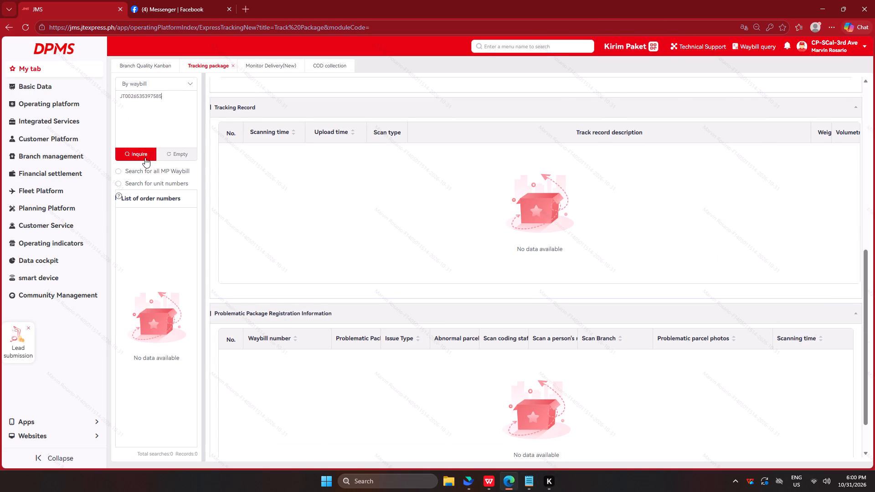
left_click(144, 158)
key("alt+Tab")
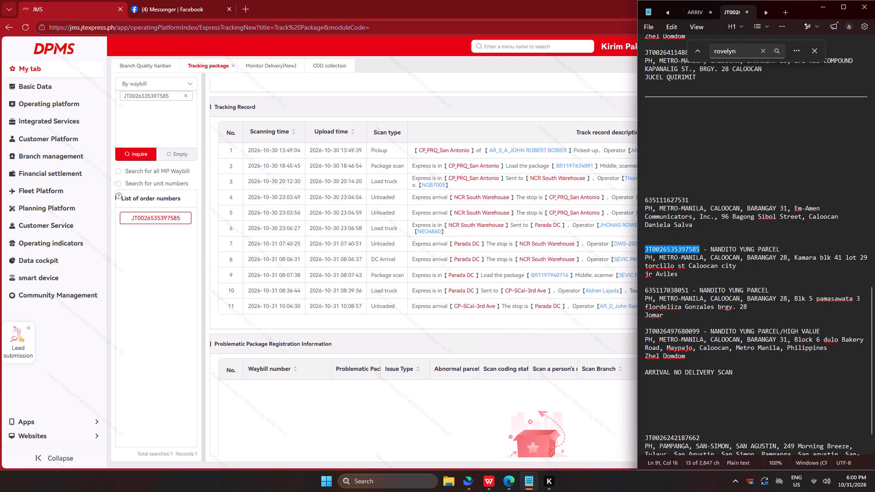
double_click(658, 282)
double_click(663, 287)
key("ctrl+c")
key("ctrl+c")
key("ctrl+c")
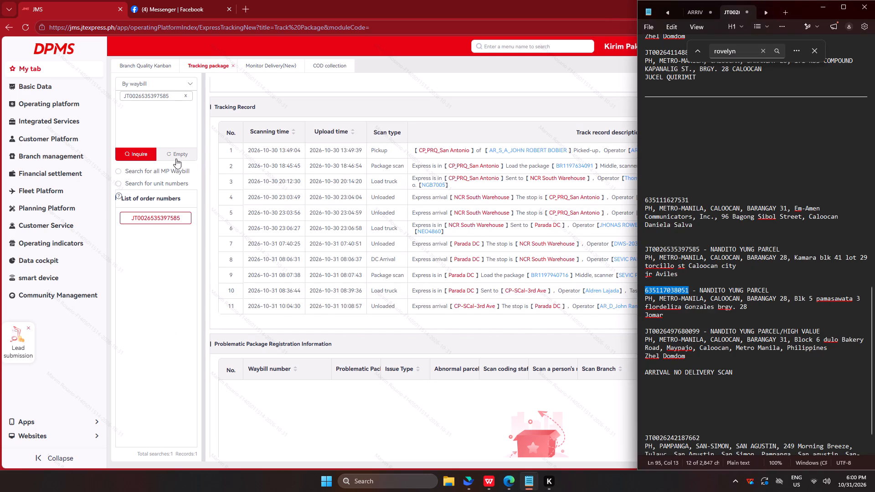
key("ctrl+c")
key("ctrl+c")
left_click(173, 155, "ctrl")
left_click(169, 132)
key("ctrl+v")
left_click(136, 156)
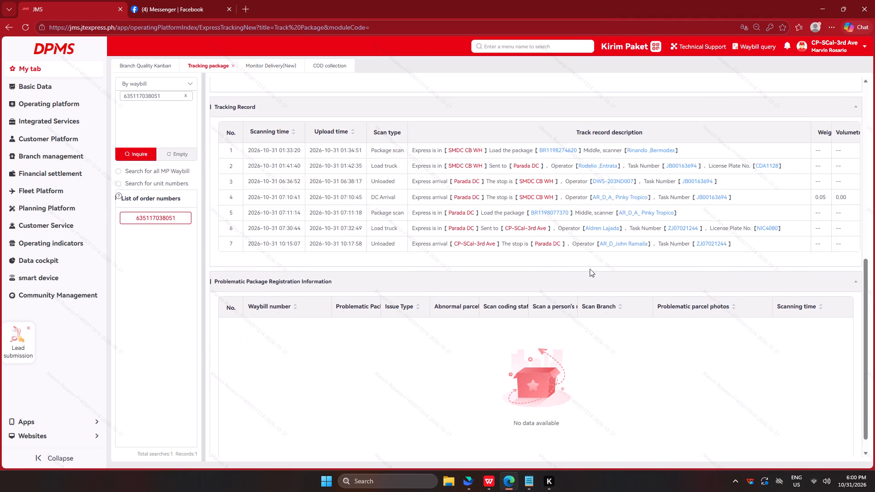
key("alt+Tab")
double_click(674, 328)
key("ctrl+c")
key("ctrl+c")
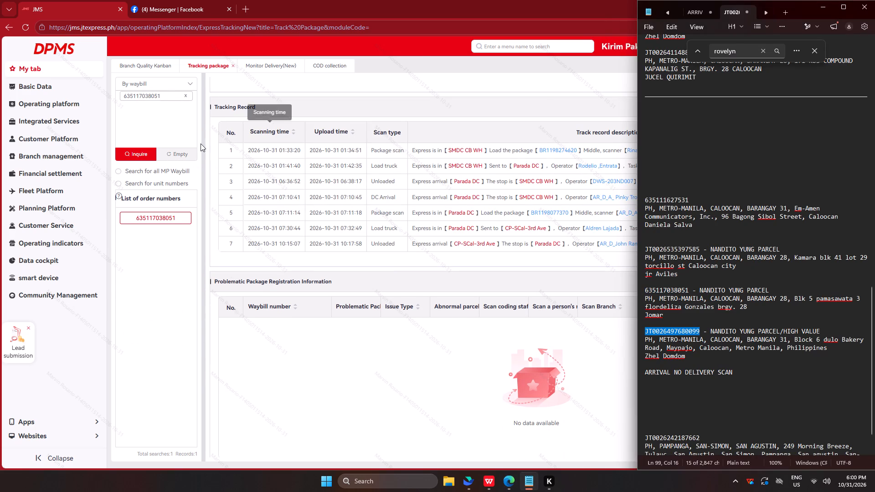
key("ctrl+c")
key("ctrl+c")
key("ctrl+c")
key("ctrl+c")
key("ctrl+c")
left_click(178, 157)
left_click(176, 132)
key("ctrl+v")
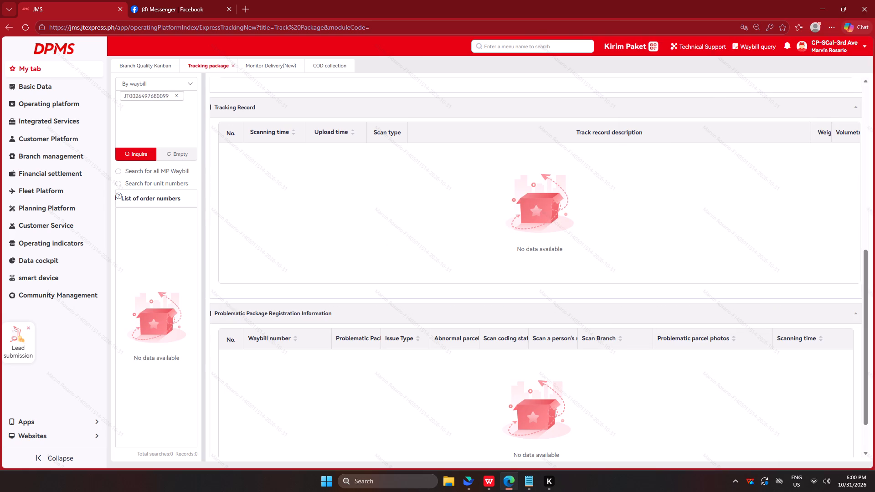
left_click(131, 146)
left_click(131, 156)
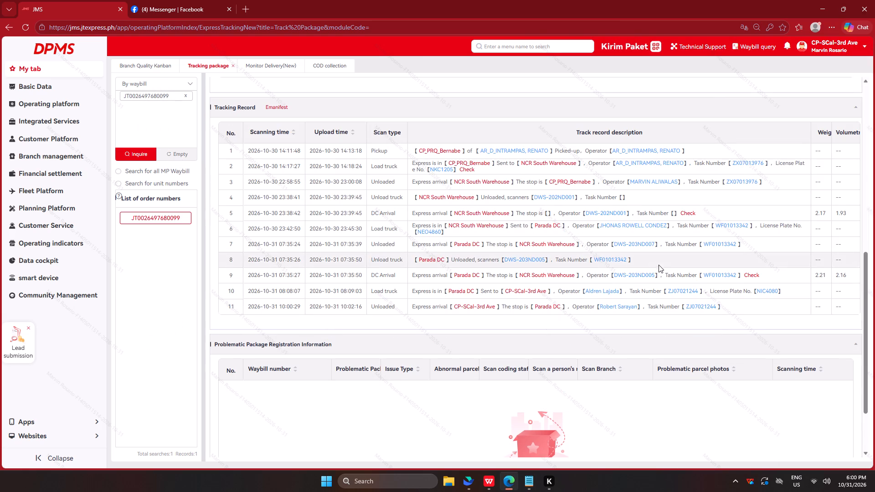
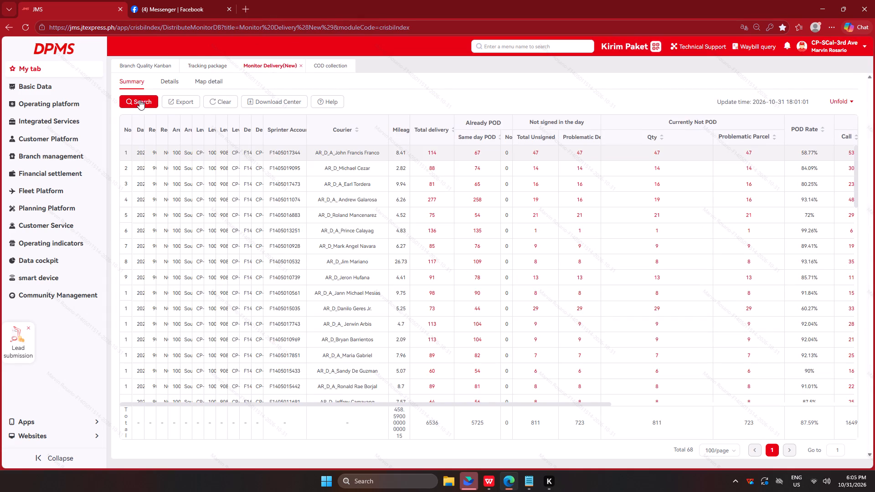
Start a find-on-page search over the courier list in the Monitor Delivery(New) summary.
key("ctrl+f")
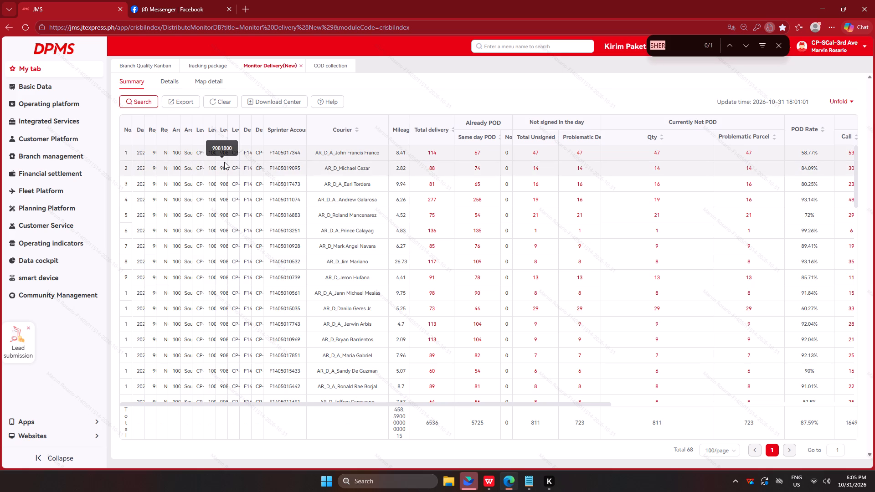
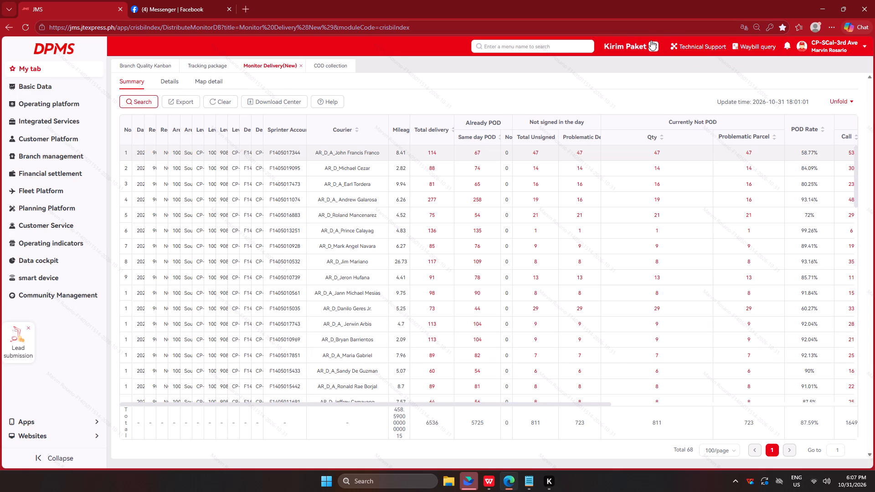
Start a page text search in the Monitor Delivery summary of couriers.
key("ctrl+f")
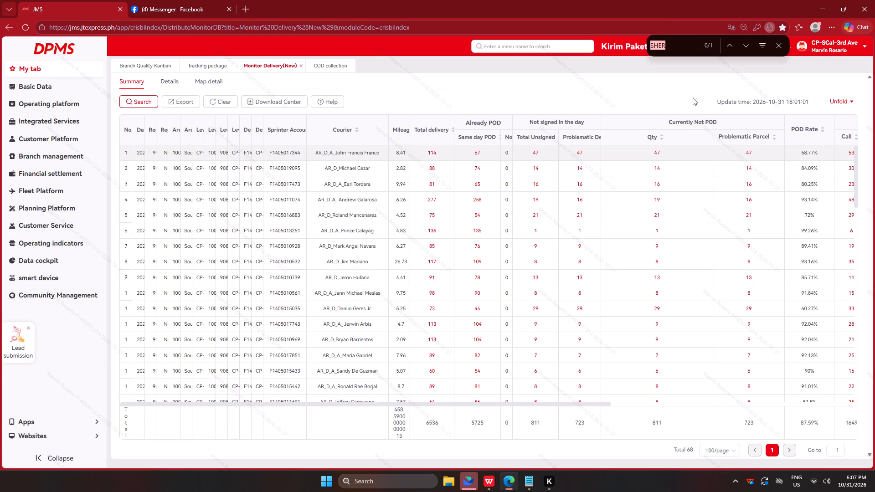
Search the Monitor Delivery courier summary for a courier using "DANIE", shortening the term to "DANI" and "DAN" and cycling through the matches.
type("DANIE")
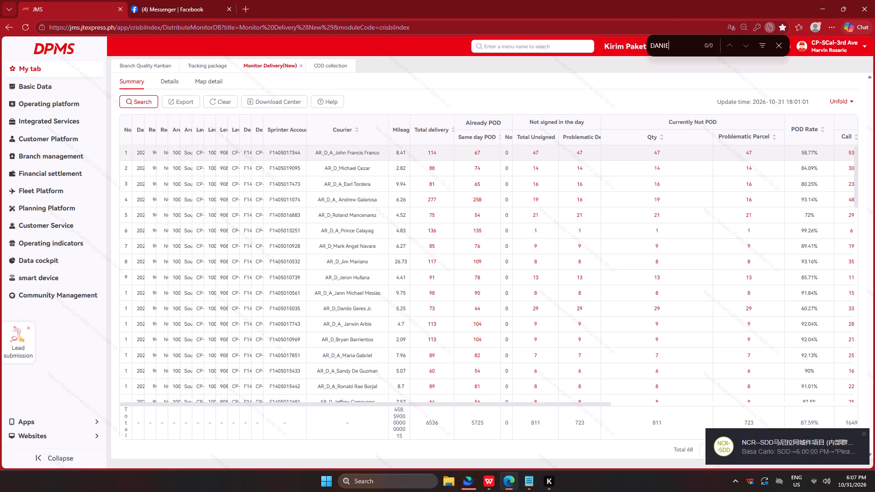
key("Return")
key("BackSpace")
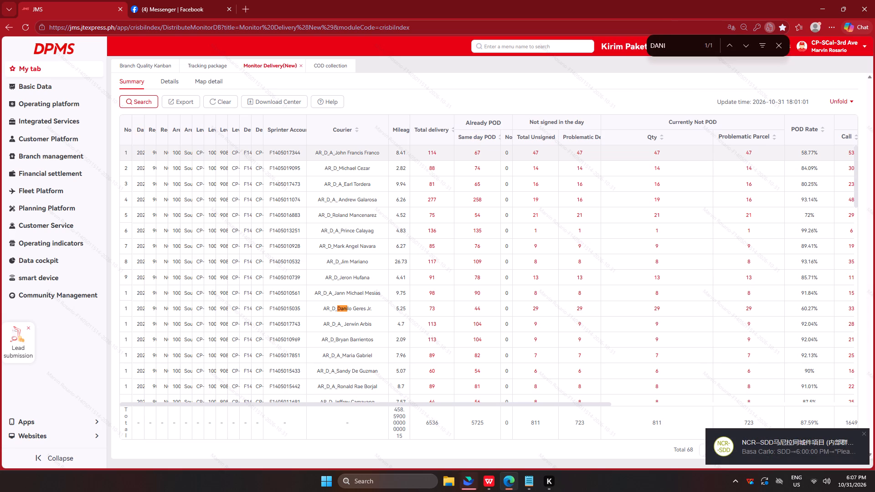
key("BackSpace")
key("Return")
key("Return")
key("Return")
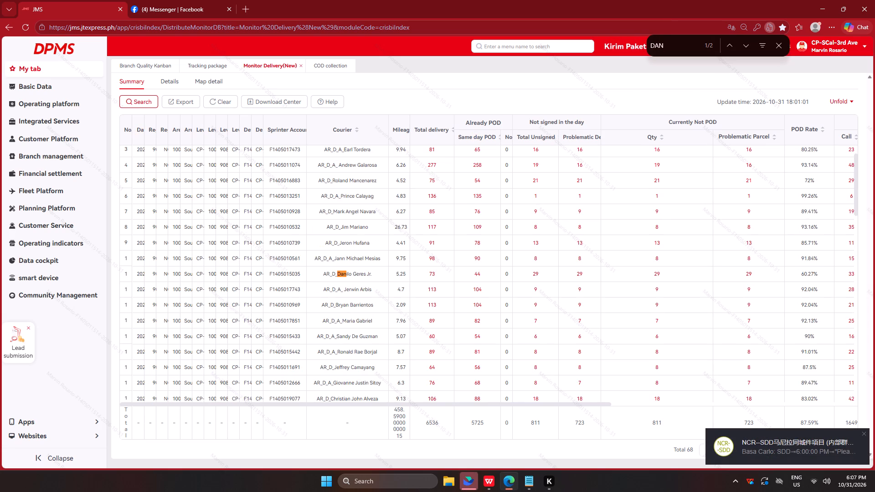
key("Return")
key("BackSpace")
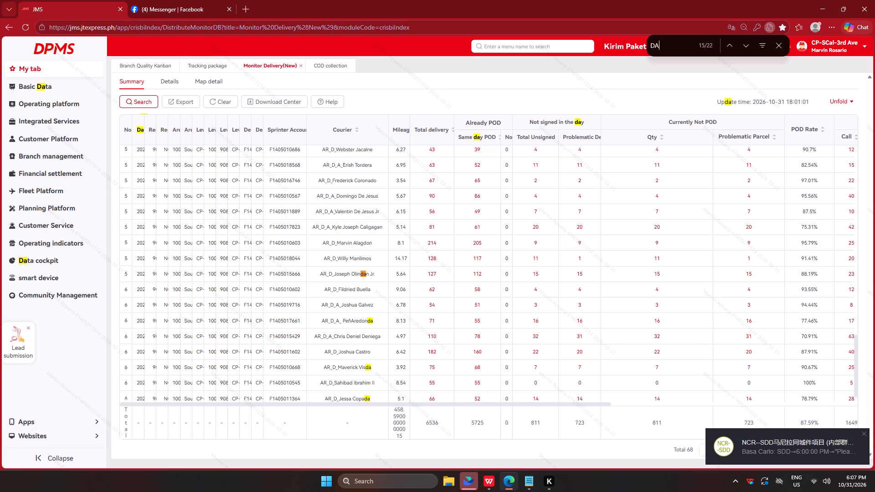
key("n")
key("Return")
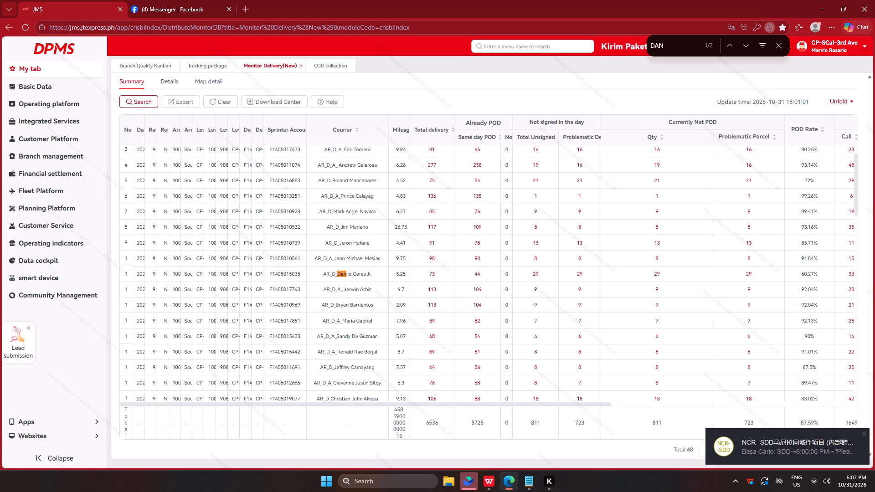
key("Return")
key("Return")
Replace the page search term with "DANIEL" to look for the courier in the delivery summary.
key("BackSpace")
key("BackSpace")
key("BackSpace")
key("BackSpace")
key("BackSpace")
key("BackSpace")
key("BackSpace")
key("BackSpace")
key("BackSpace")
key("BackSpace")
key("BackSpace")
key("BackSpace")
key("BackSpace")
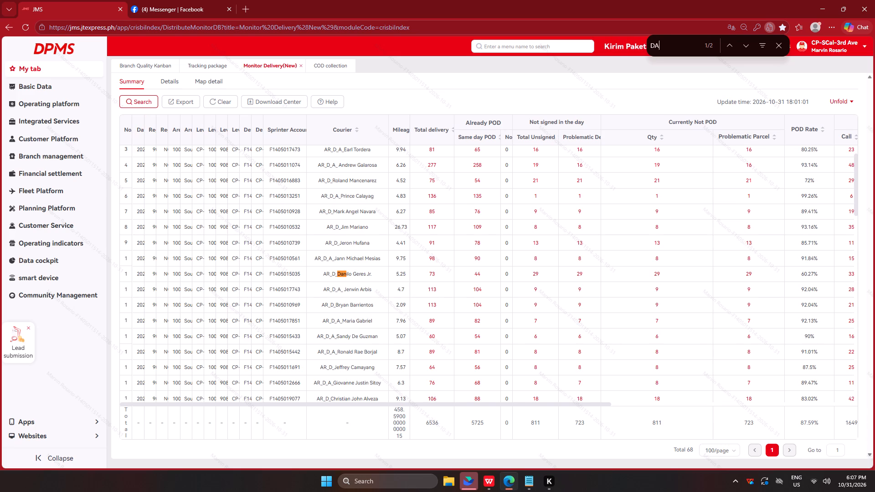
key("v")
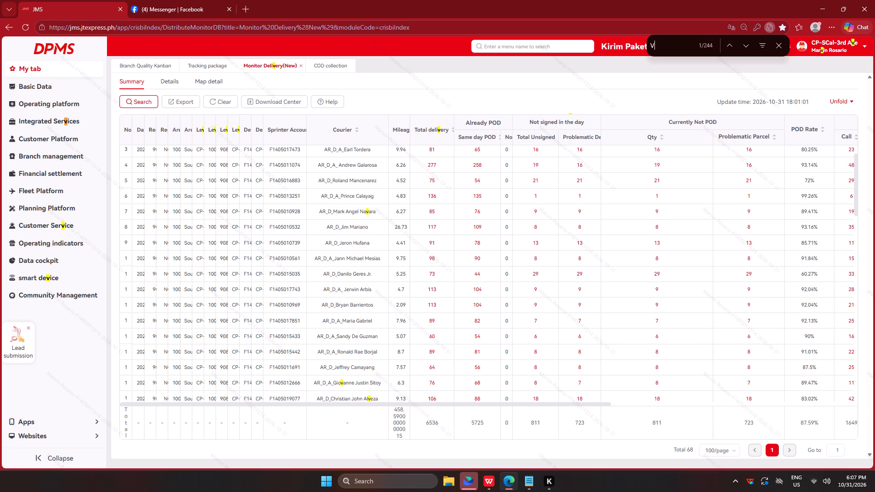
key("BackSpace")
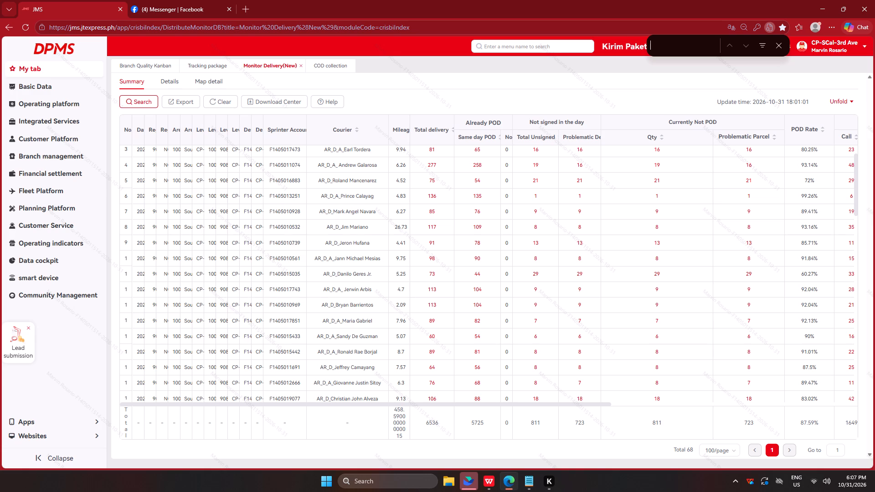
type("DANIEL")
key("Return")
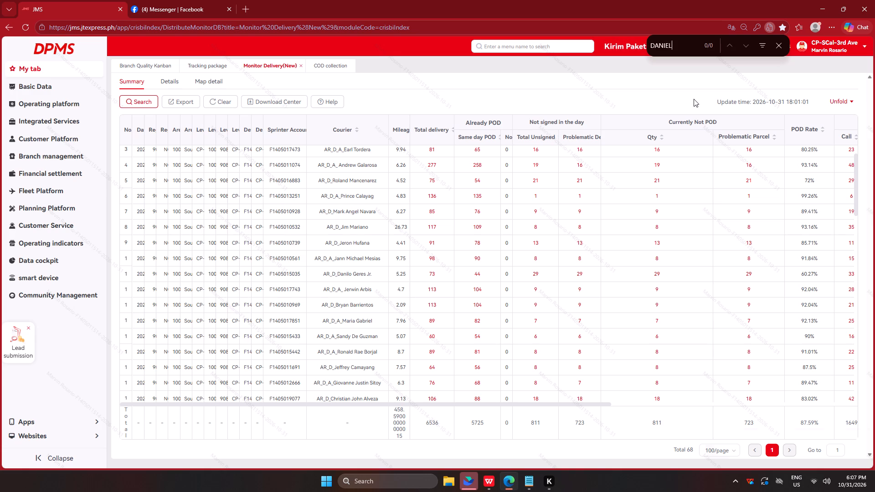
Clear the search term and search the courier summary for "DANIEL" again.
key("BackSpace")
key("BackSpace")
key("BackSpace")
key("BackSpace")
key("BackSpace")
key("BackSpace")
key("BackSpace")
key("BackSpace")
key("BackSpace")
key("BackSpace")
key("v")
key("BackSpace")
key("BackSpace")
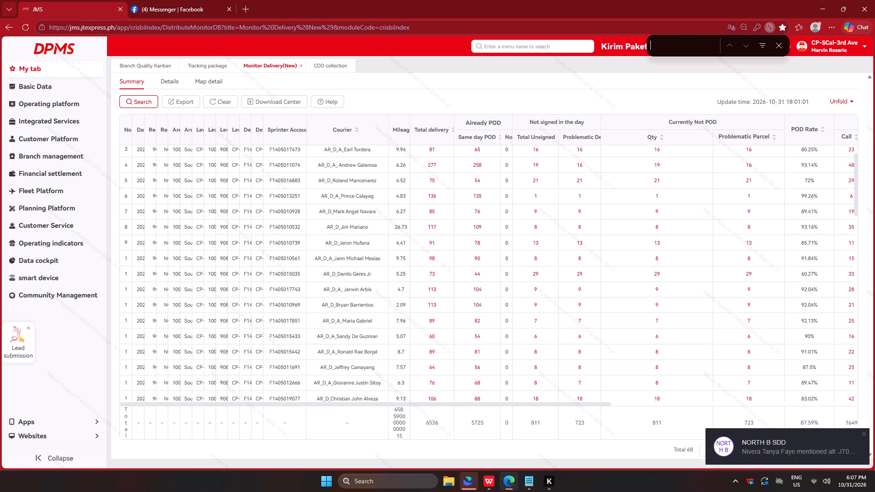
key("y")
key("BackSpace")
type("DANIE")
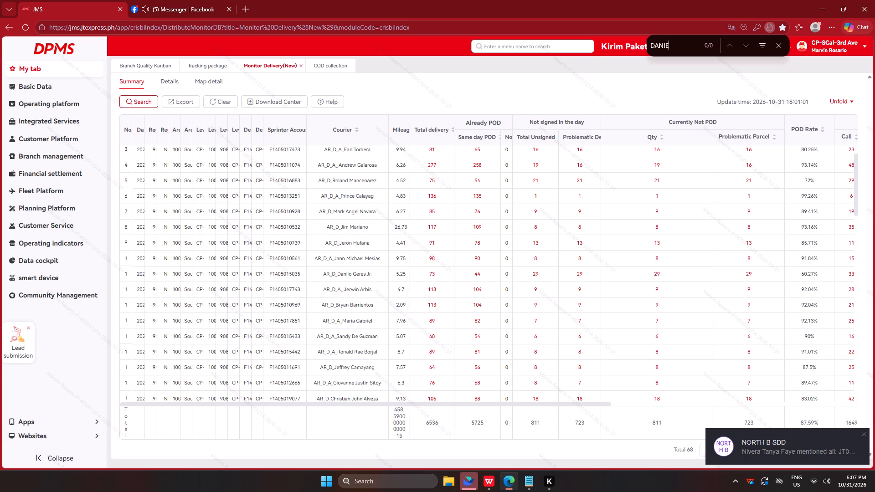
key("l")
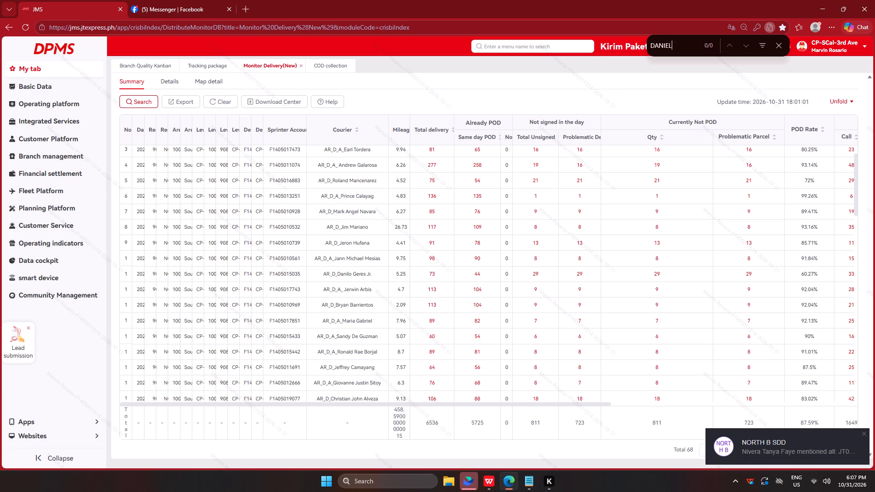
key("Return")
Search the courier summary for the alternative spelling "DANEIL".
key("BackSpace")
key("BackSpace")
key("BackSpace")
type("EIL")
key("Return")
Search the courier summary for "DEN" and advance to the second match.
key("BackSpace")
key("BackSpace")
key("BackSpace")
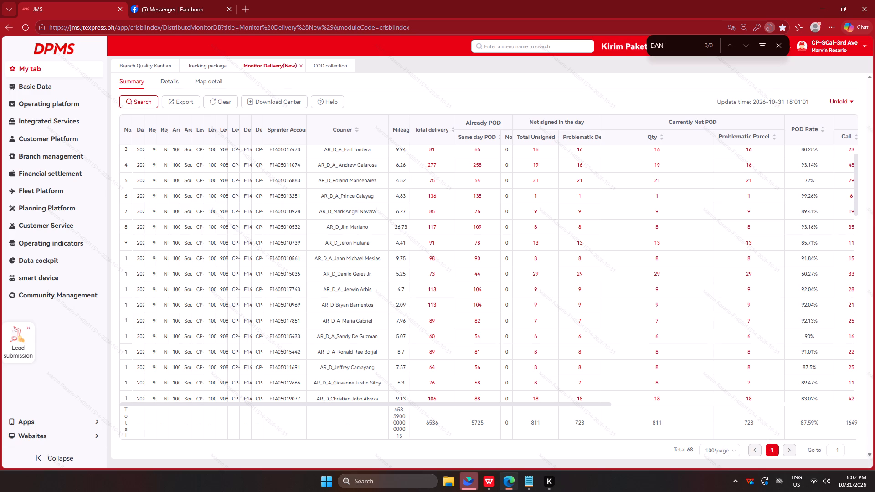
key("BackSpace")
key("BackSpace")
key("e")
key("n")
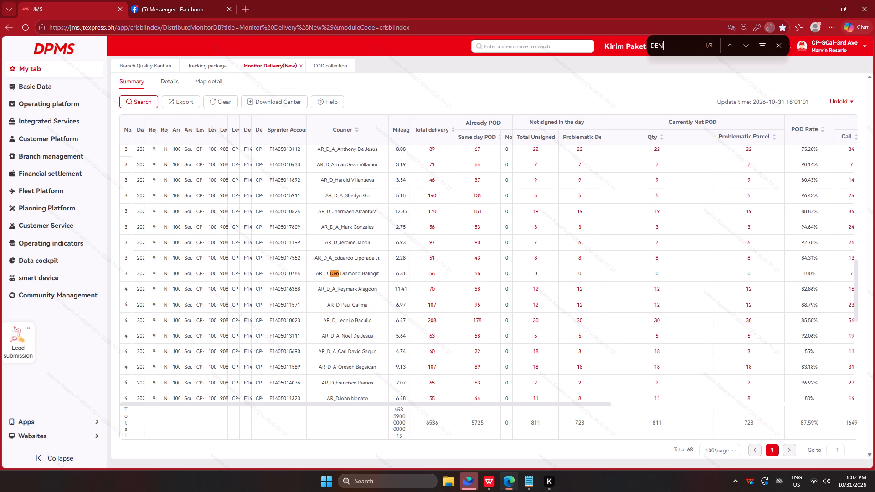
key("Return")
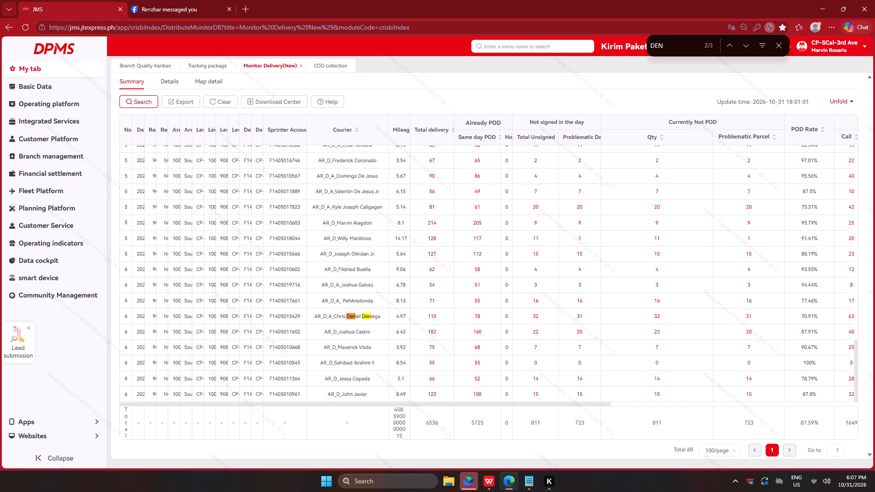
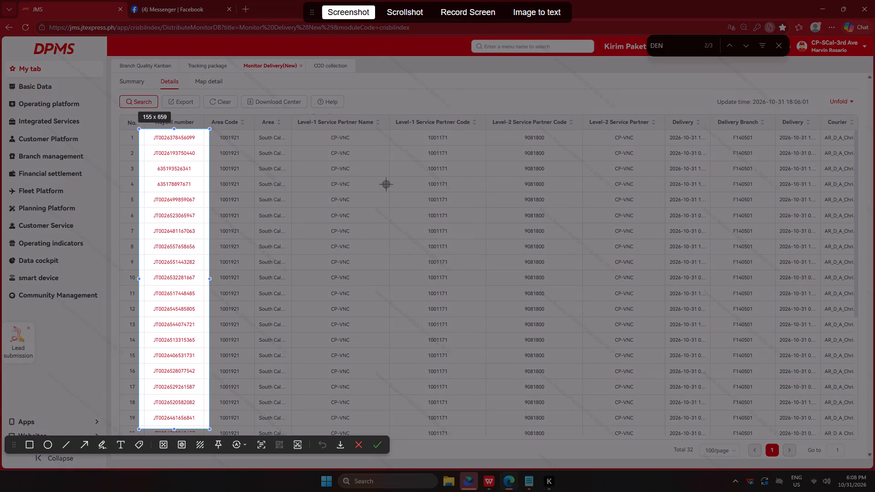
Extract the captured waybill numbers as text, copy them, and switch to the CHECKING sheet in WPS Office at cell B327.
left_click(538, 13)
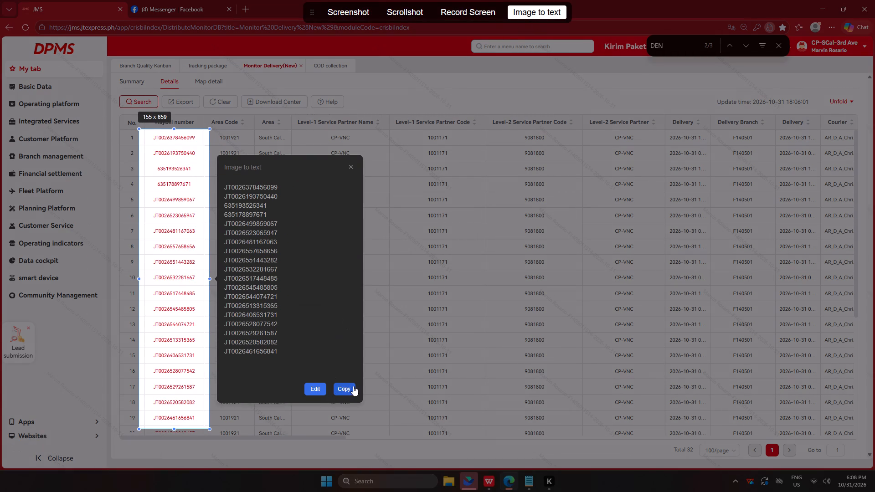
left_click(348, 385)
left_click(488, 483)
left_click(201, 292)
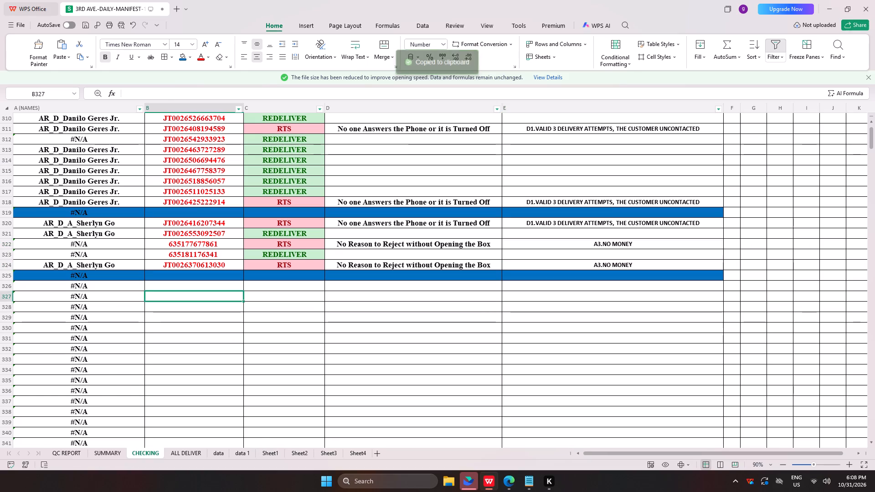
Paste the copied courier waybill numbers into column B of the CHECKING sheet, starting at B326 directly below the blue separator row.
key("ctrl+v")
key("ctrl+z")
left_click(209, 287)
key("ctrl+v")
scroll(244, 324, "down", 4)
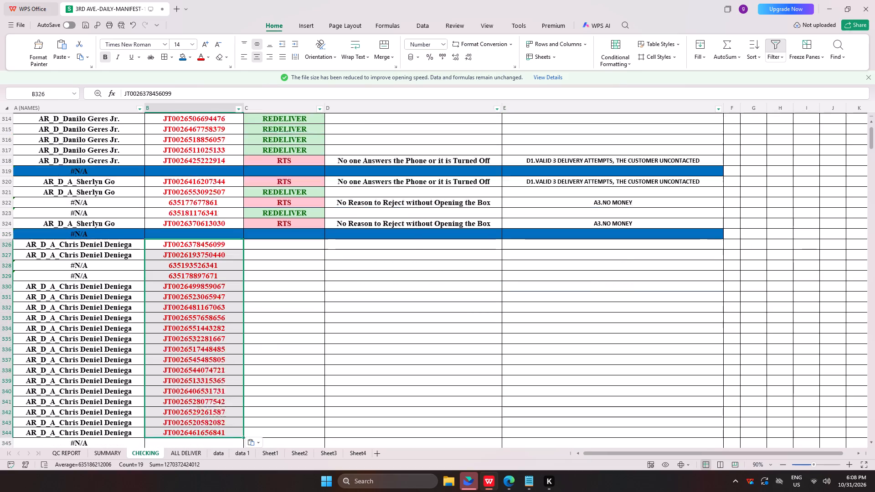
scroll(245, 326, "down", 3)
Extract the waybill numbers of rows 20 to 32 in the Monitor Delivery details with screen text recognition and paste them from B345 in CHECKING.
key("alt+Tab")
scroll(237, 354, "down", 6)
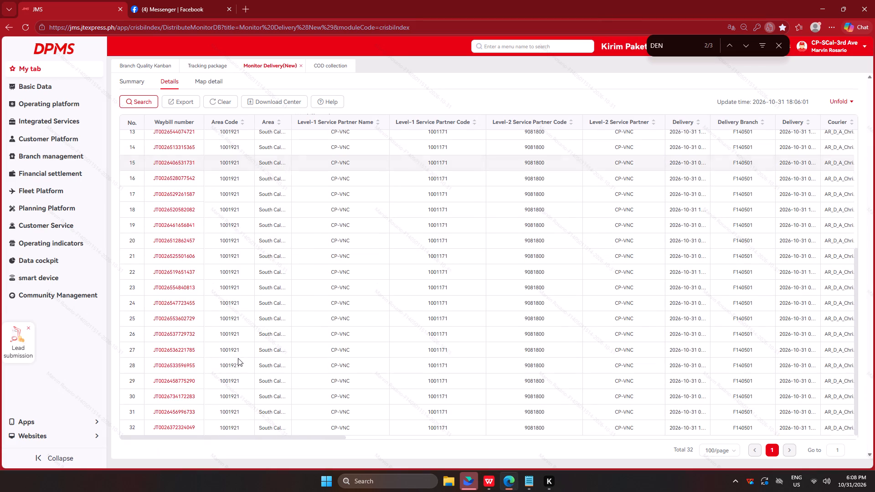
scroll(236, 364, "down", 15)
key("ctrl+shift+a")
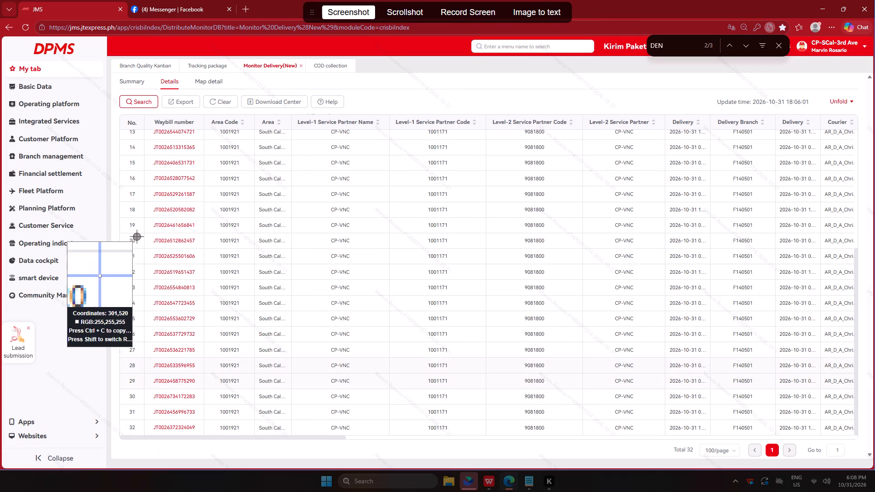
left_click_drag(134, 235, 215, 439)
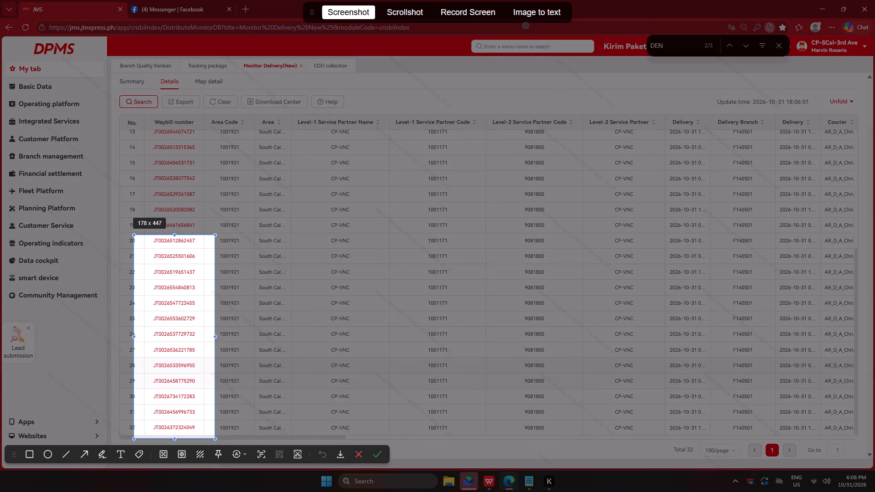
left_click(545, 12)
left_click(355, 417)
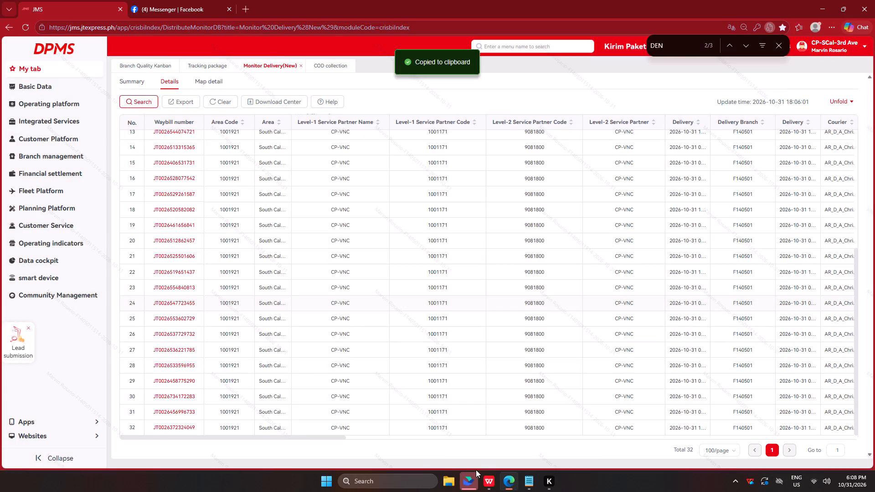
left_click(487, 484)
left_click(202, 341)
key("ctrl+v")
scroll(249, 343, "down", 8)
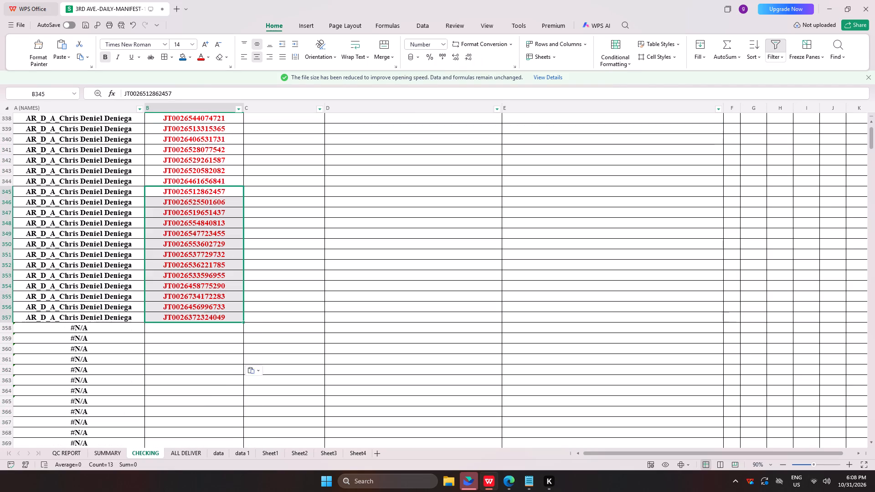
Fill cells A358 to E358 with the blue separator colour below the courier's last waybill.
left_click_drag(65, 328, 627, 327)
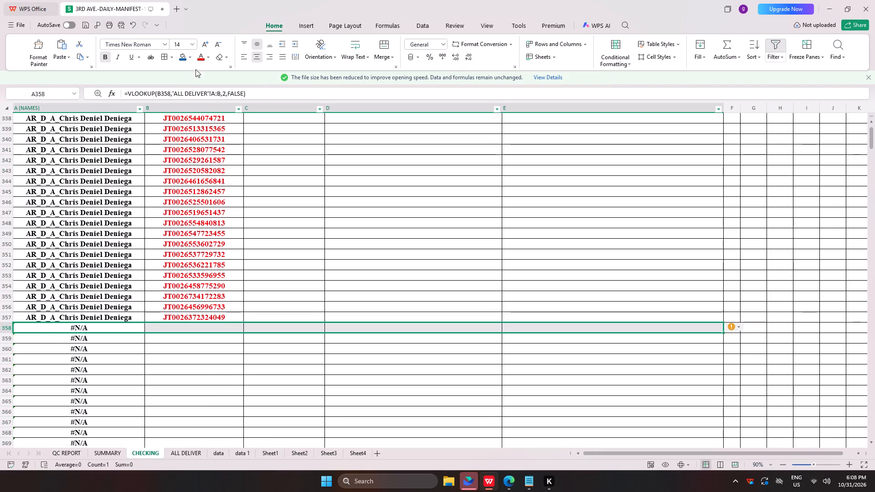
left_click(181, 51)
scroll(269, 230, "up", 6)
left_click(178, 55)
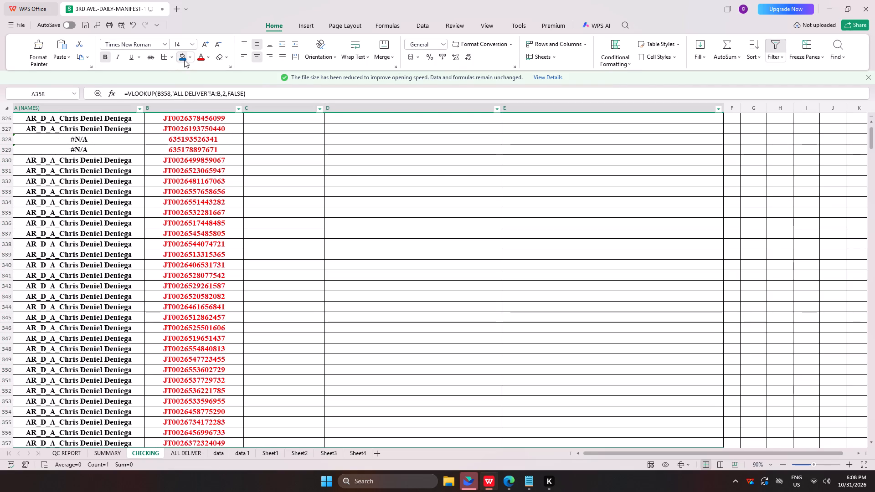
Copy the REDELIVER status from C323 into C326 to C357 for all of the new courier's waybills.
scroll(250, 172, "up", 4)
scroll(298, 364, "down", 14)
scroll(307, 374, "up", 8)
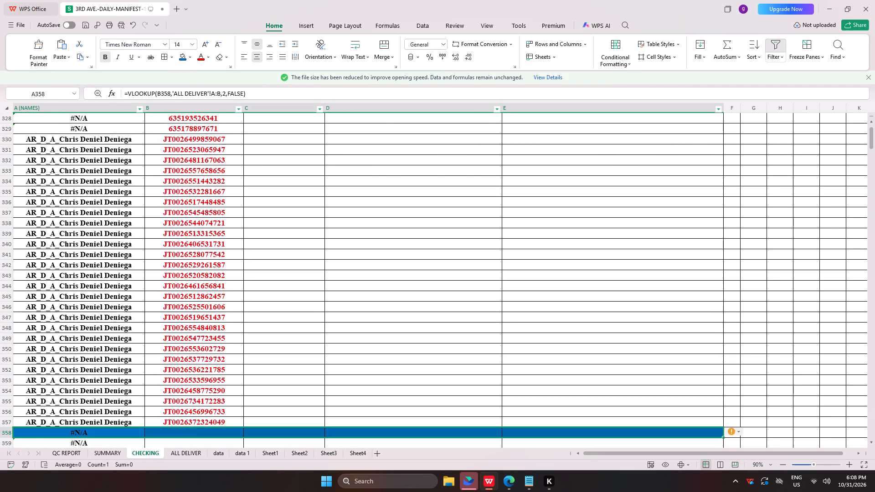
scroll(299, 228, "up", 4)
left_click(298, 172)
key("ctrl+c")
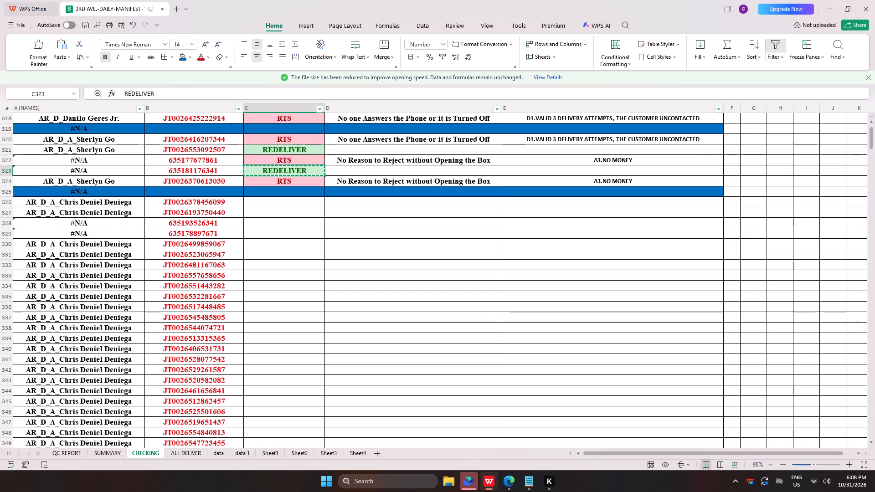
left_click_drag(290, 204, 299, 359)
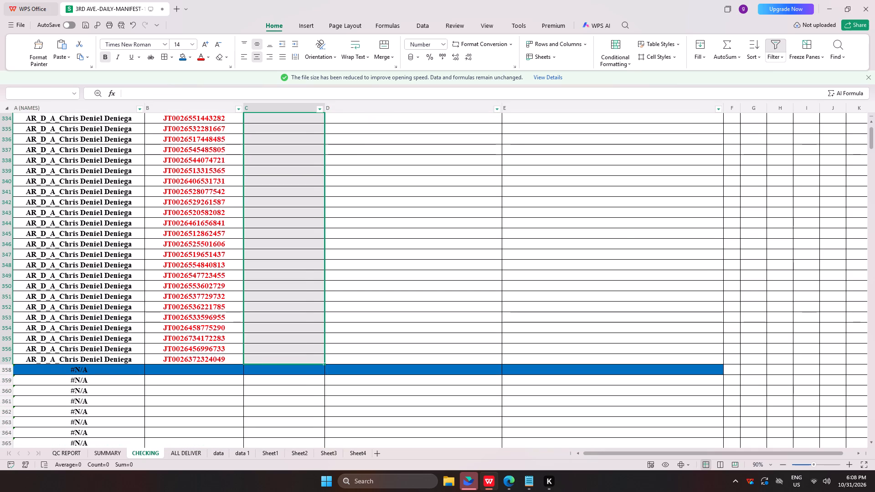
key("ctrl+v")
left_click(503, 487)
left_click(533, 483)
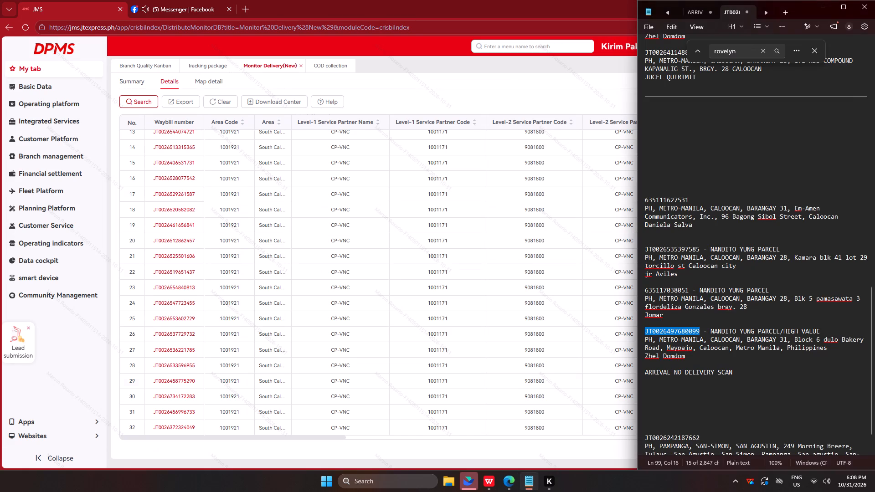
double_click(679, 247)
key("ctrl+c")
key("ctrl+c")
key("ctrl+c")
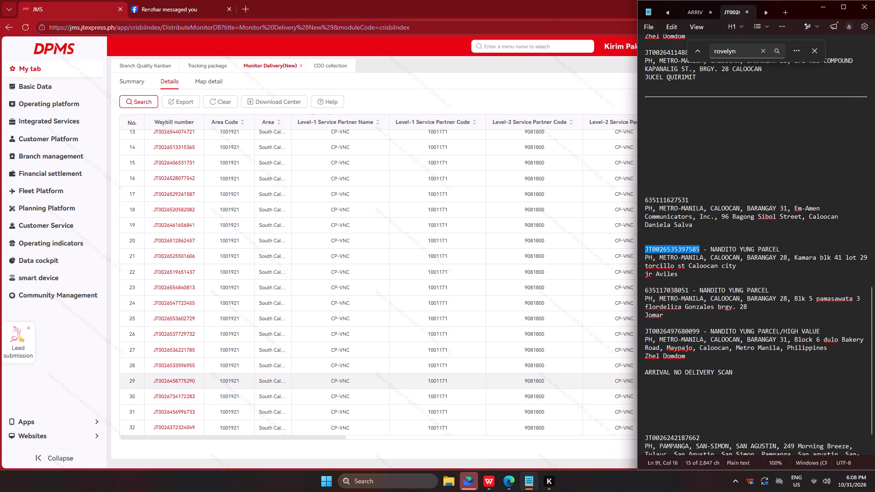
key("ctrl+c")
key("ctrl+c")
left_click(205, 65, "ctrl")
left_click(170, 145)
left_click(171, 149)
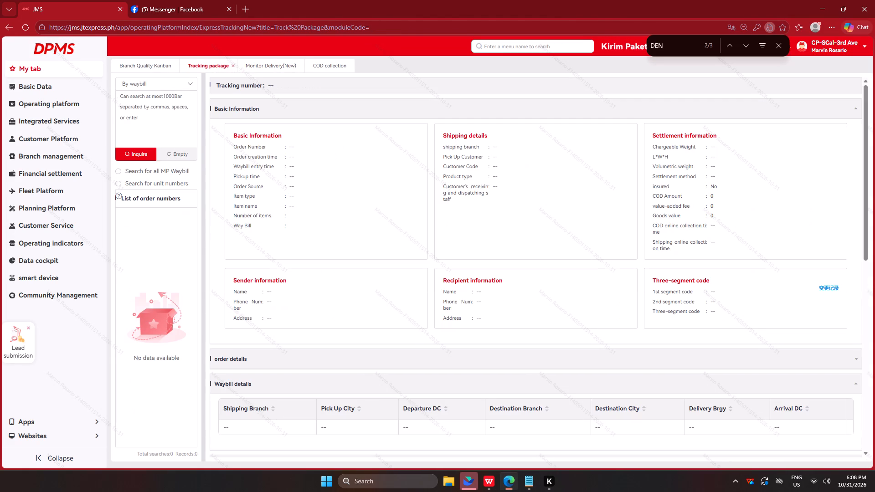
left_click(174, 131)
key("ctrl+v")
left_click(137, 154)
scroll(369, 184, "down", 15)
key("alt+Tab")
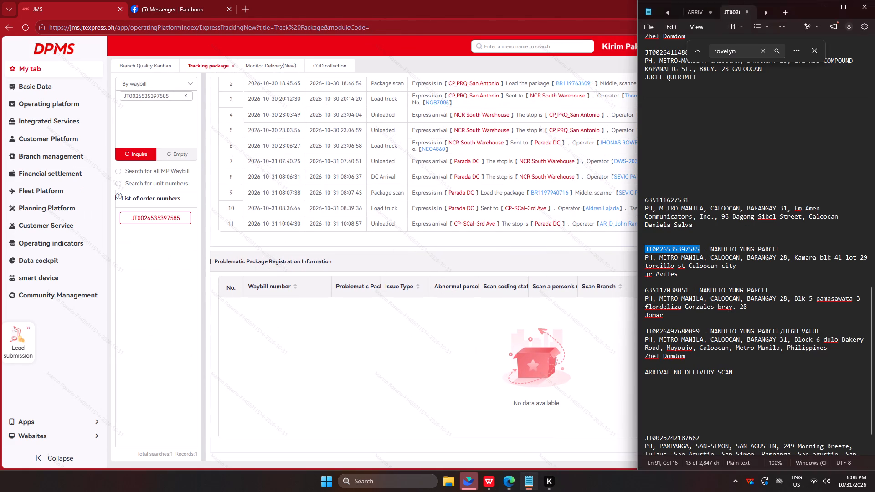
double_click(674, 288)
key("ctrl+c")
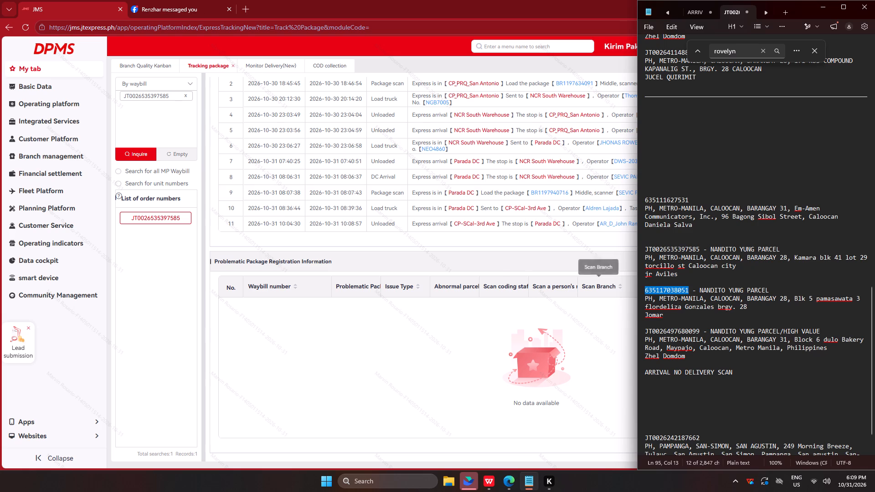
key("ctrl+c")
key("ctrl+c")
key("ctrl+c")
key("ctrl+c")
key("ctrl+c")
left_click(175, 154, "ctrl")
left_click(177, 130)
key("ctrl+v")
left_click(142, 153)
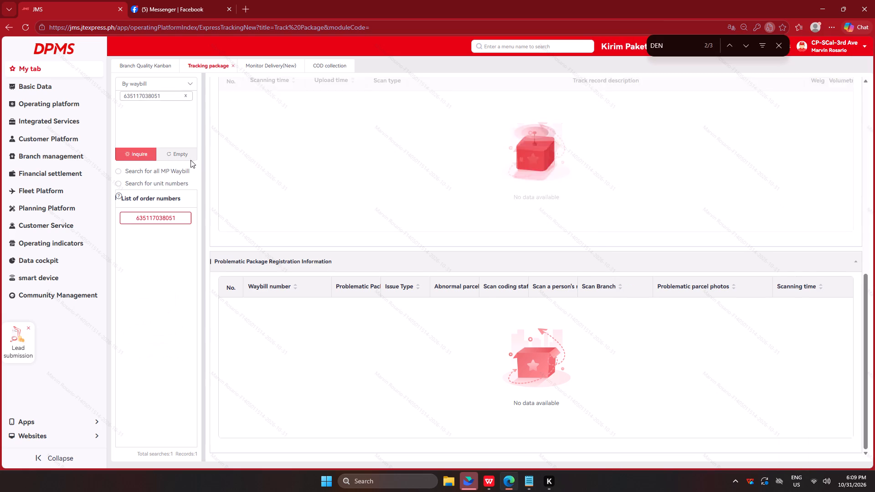
key("alt+Tab")
double_click(664, 329)
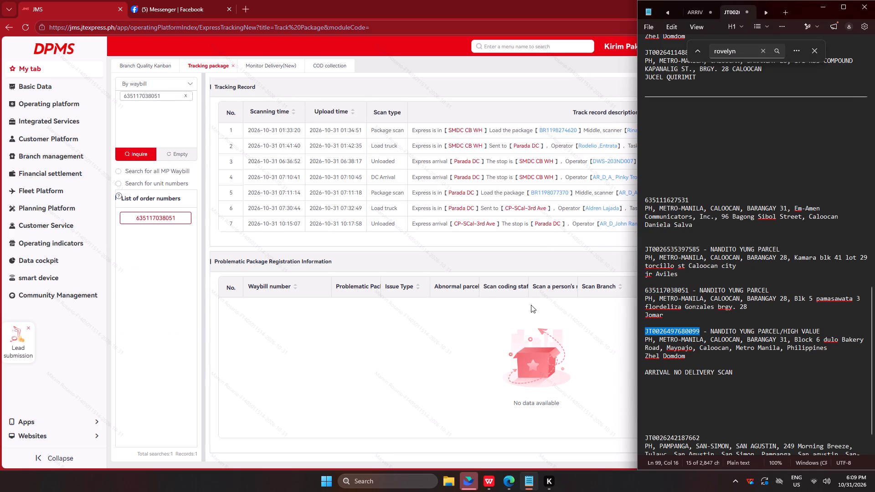
key("ctrl+c")
key("ctrl+c")
key("ctrl+c")
key("ctrl+c")
key("ctrl+c")
key("ctrl+c")
left_click(169, 153, "ctrl")
left_click(171, 121)
key("ctrl+v")
left_click(146, 154)
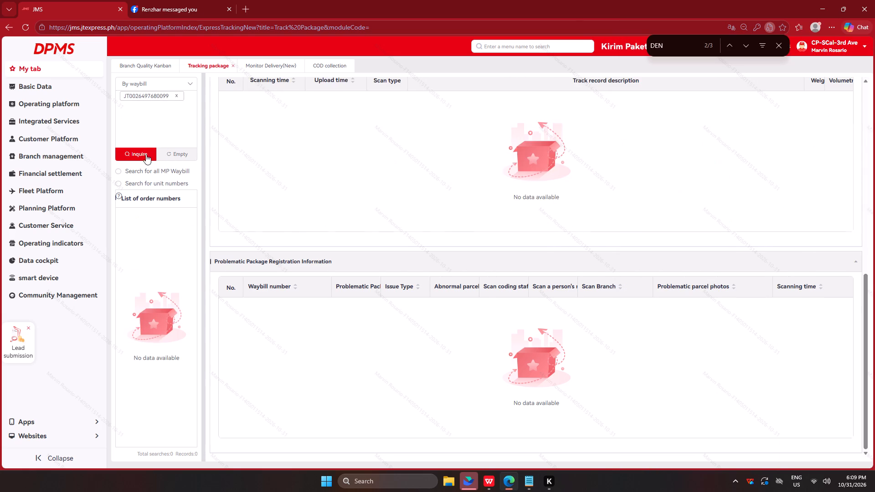
Copy the new courier's waybill numbers in B326 to B357 of the CHECKING sheet and return to the JMS package tracking page.
key("alt+Tab")
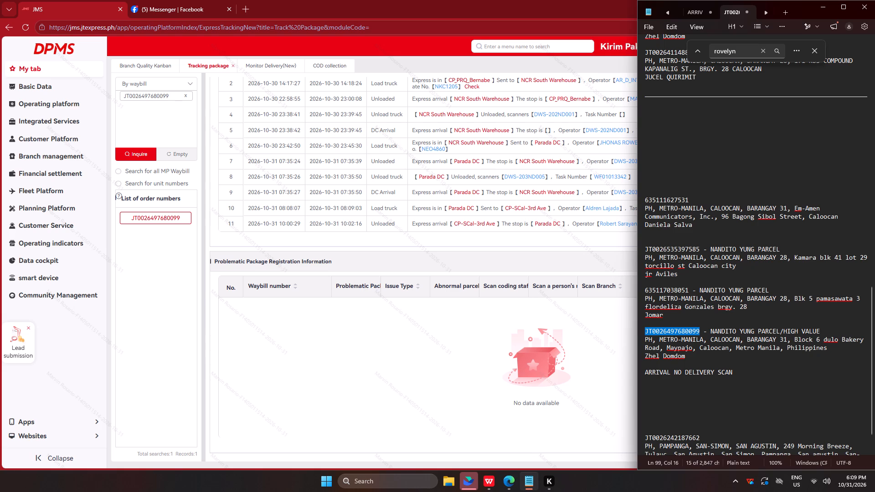
left_click(495, 479)
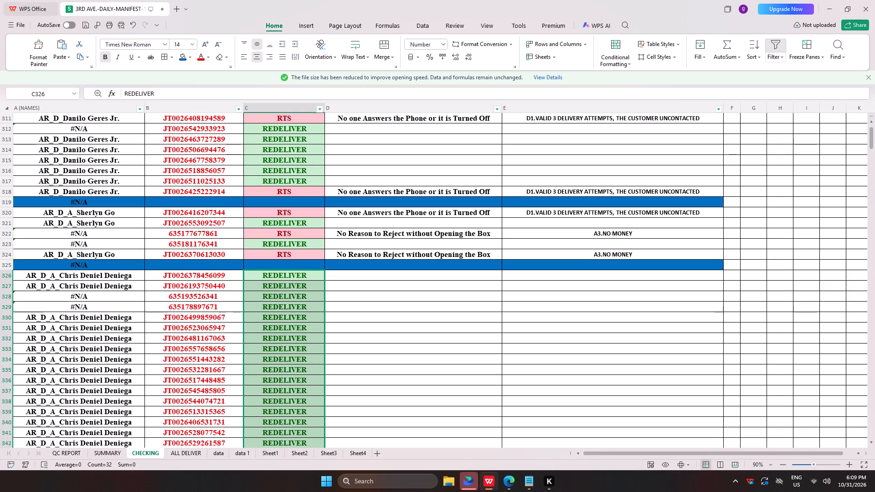
scroll(318, 306, "down", 6)
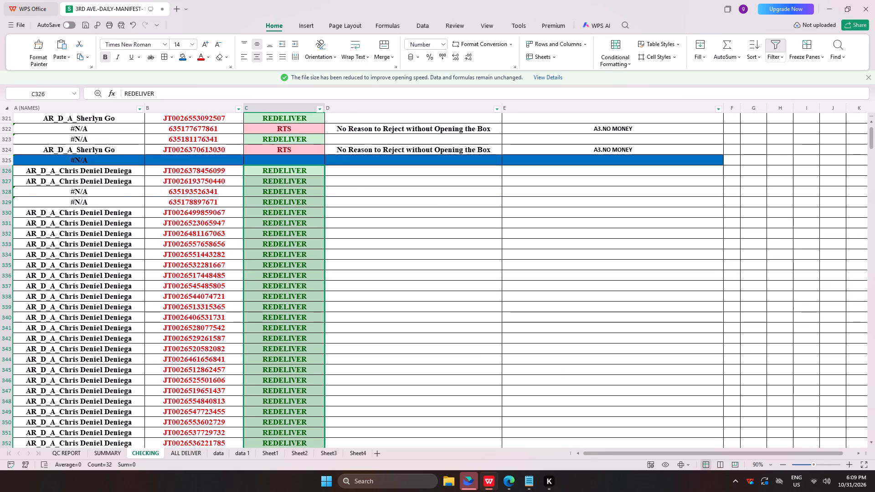
left_click(224, 150)
key("ctrl+shift+Down")
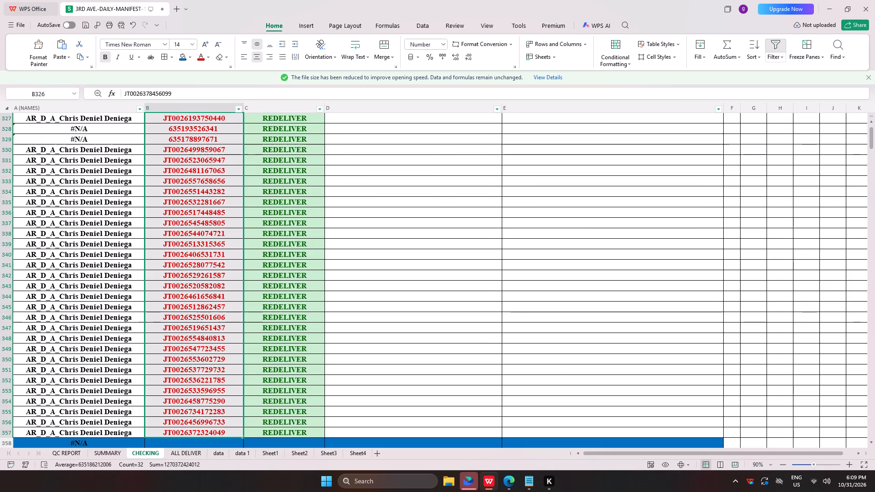
key("ctrl+c")
key("ctrl+c")
key("alt+Tab")
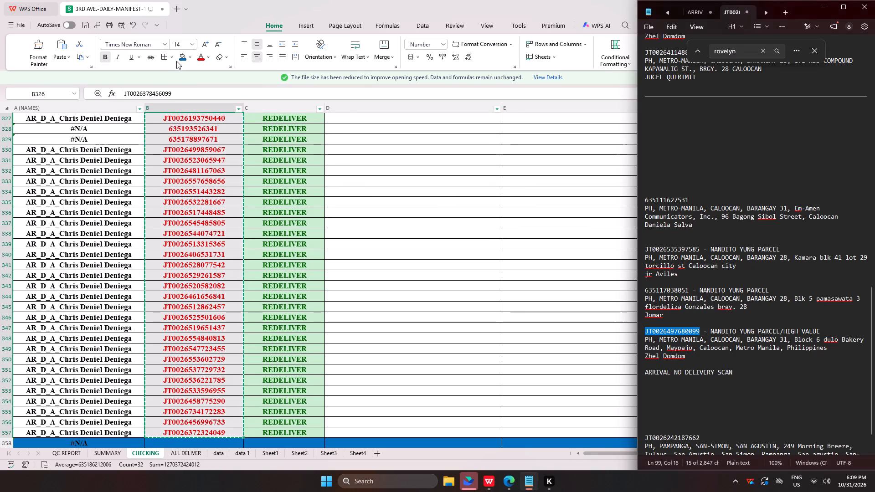
left_click(508, 491)
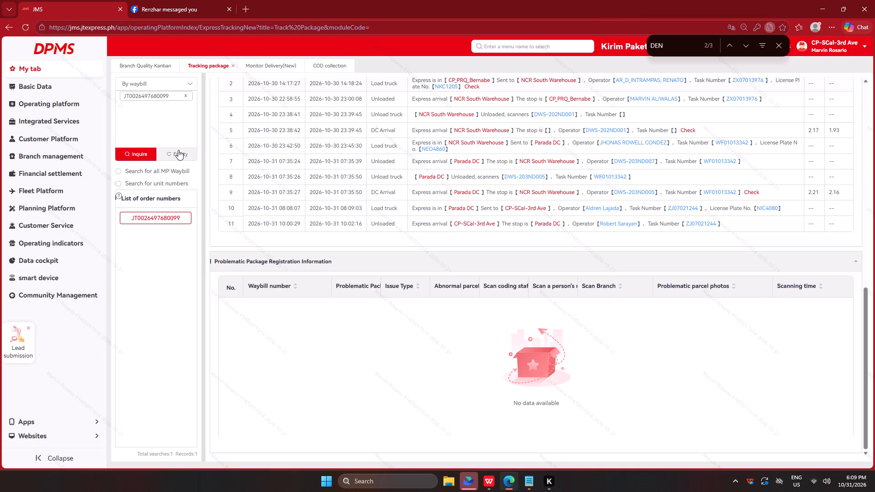
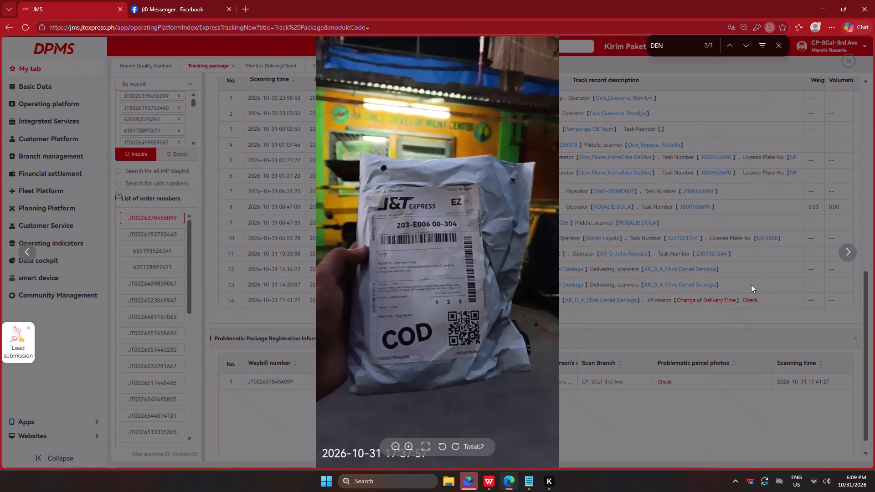
key("Right")
key("Left")
key("Right")
key("Left")
key("Right")
key("Left")
key("Right")
key("Left")
key("Right")
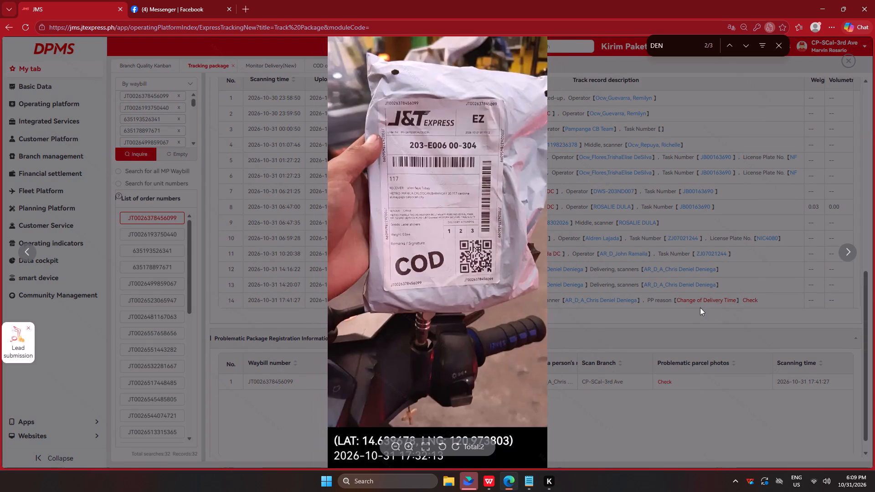
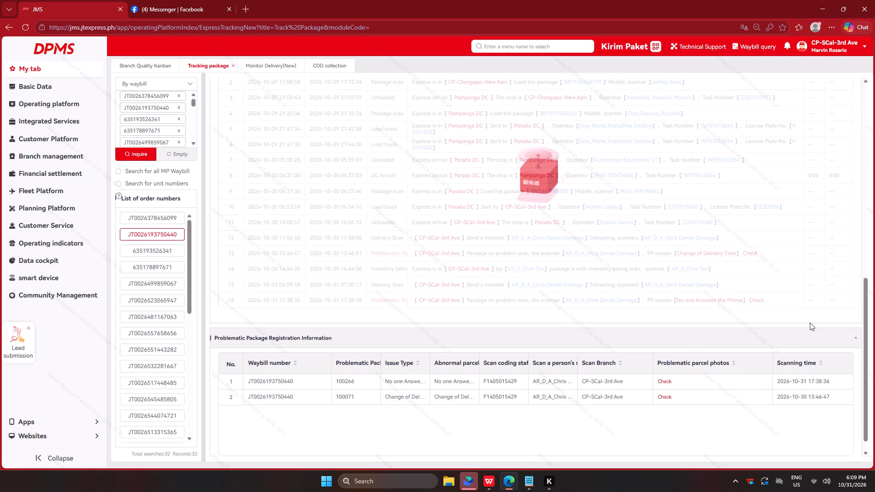
left_click(760, 302)
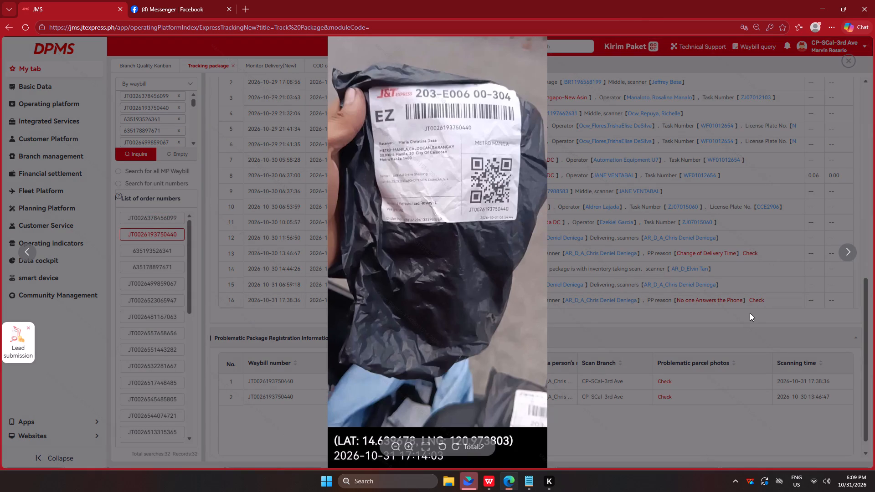
key("Right")
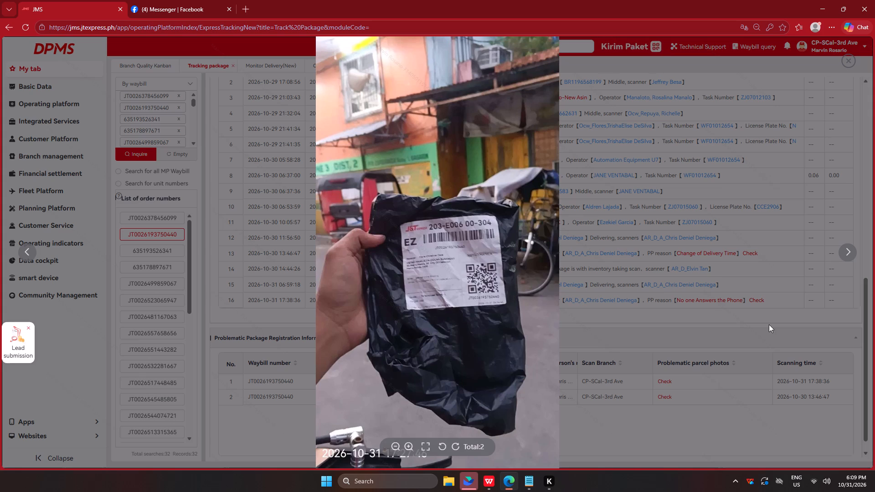
scroll(827, 296, "up", 1)
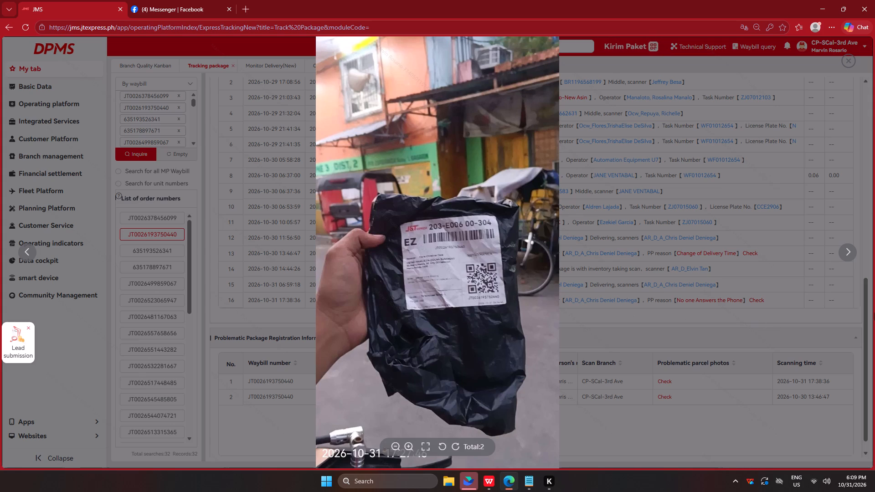
key("Escape")
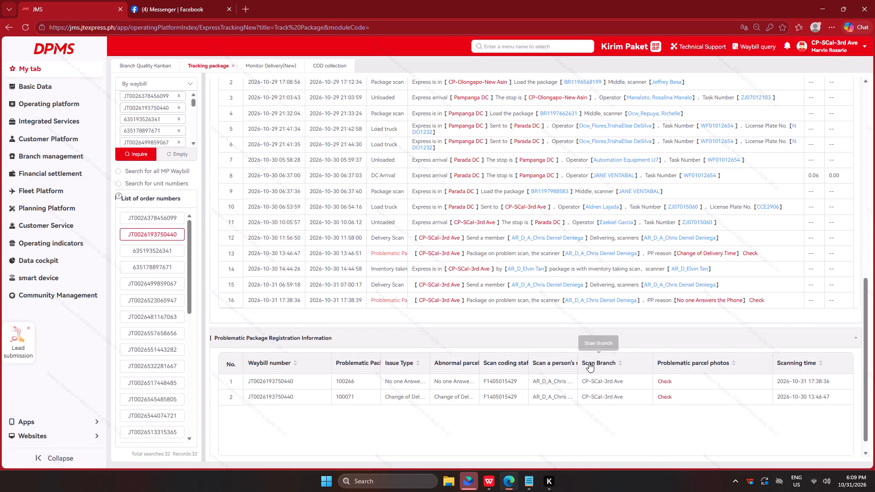
left_click(145, 247)
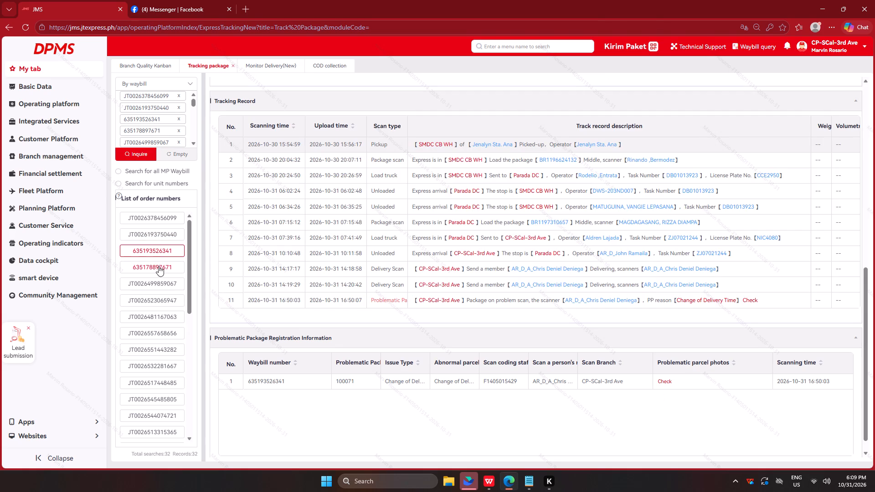
left_click(752, 302)
key("Right")
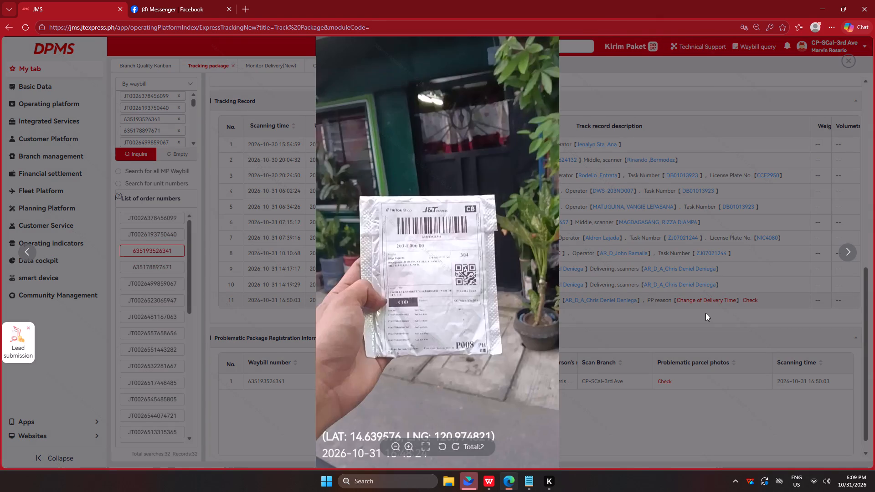
key("Right")
key("Right")
key("Right")
key("Right")
key("Right")
key("Escape")
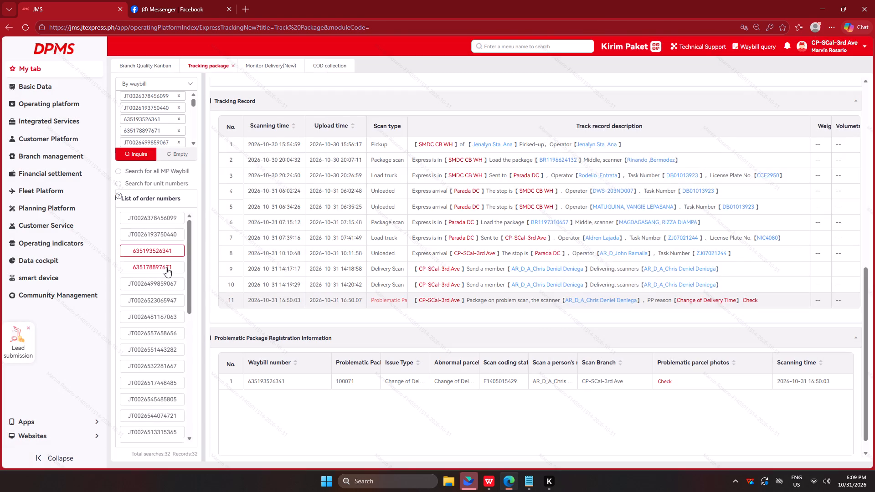
left_click(166, 267)
left_click(752, 299)
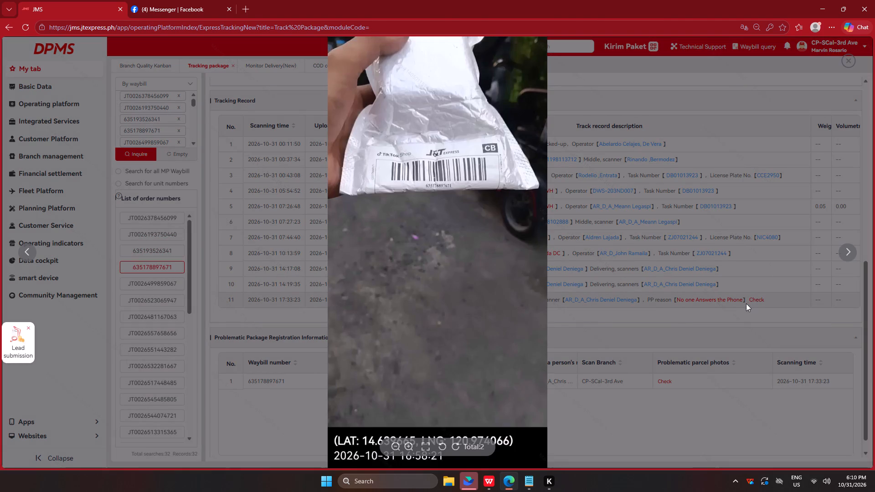
key("Right")
key("Left")
key("Left")
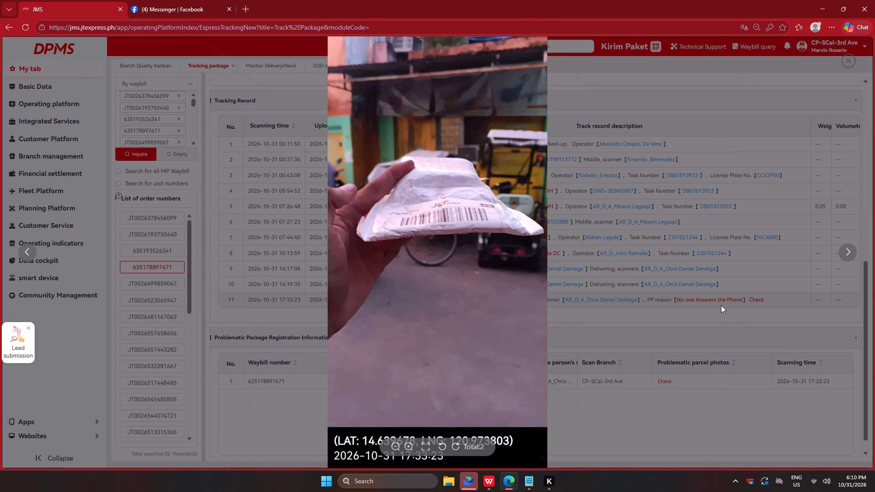
key("Right")
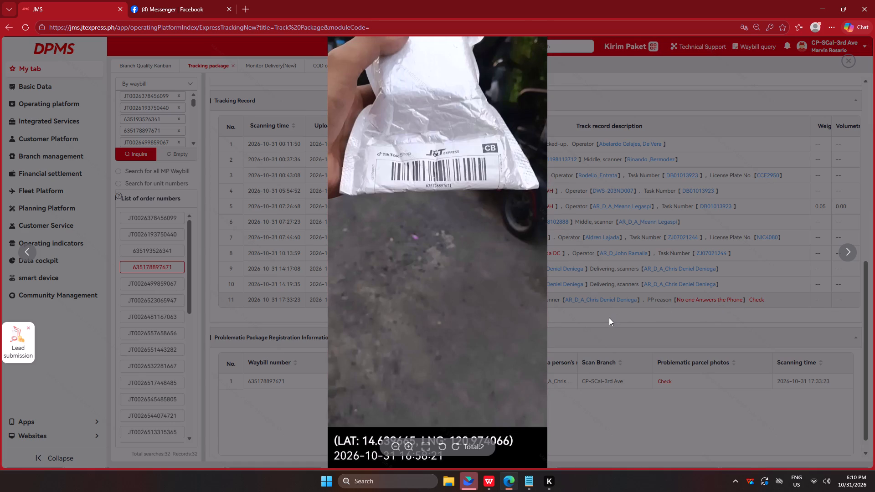
key("0")
key("Left")
key("Right")
key("Right")
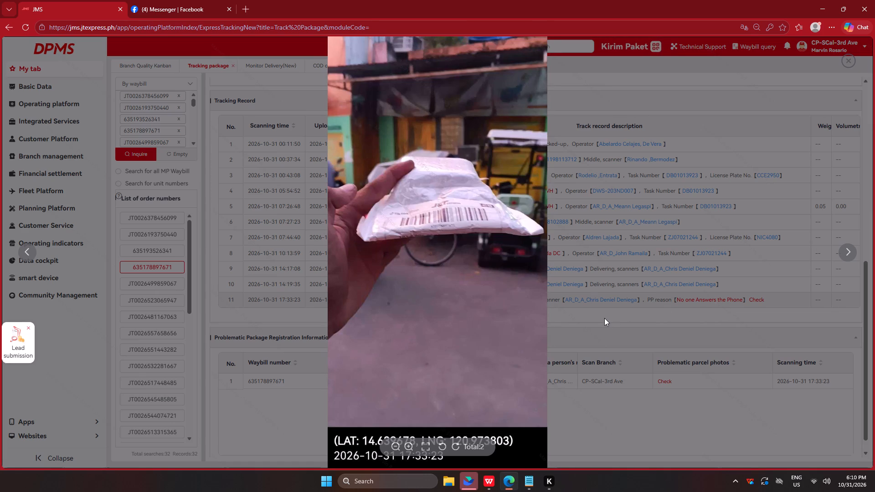
key("Left")
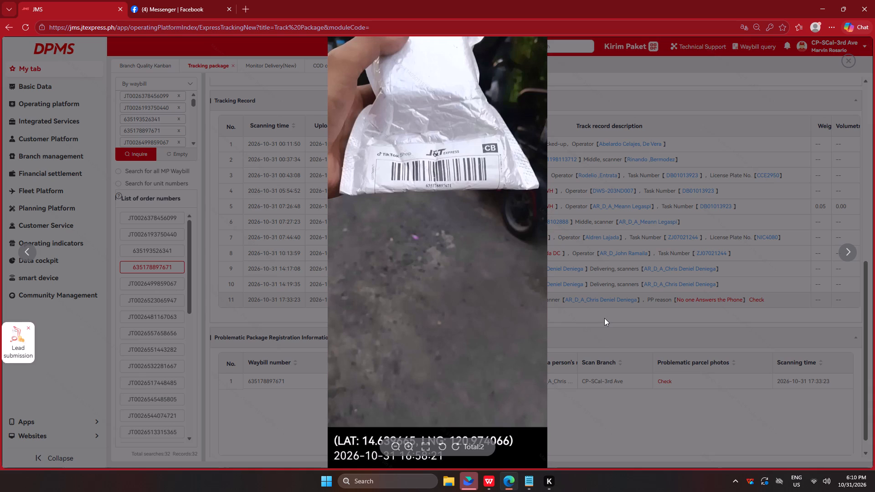
key("Right")
key("Right")
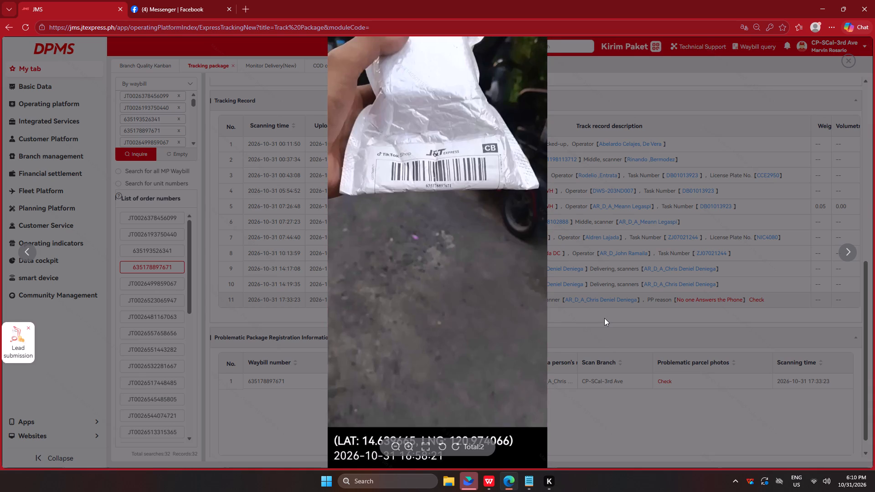
key("Left")
key("Right")
key("Left")
key("Right")
key("Left")
key("Right")
key("Left")
key("Right")
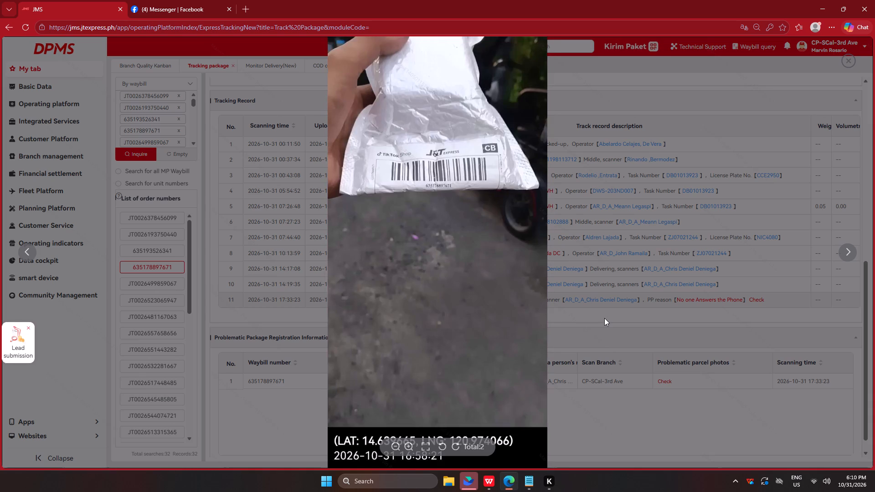
key("Left")
key("Right")
key("Left")
key("Right")
key("Left")
key("Right")
key("Left")
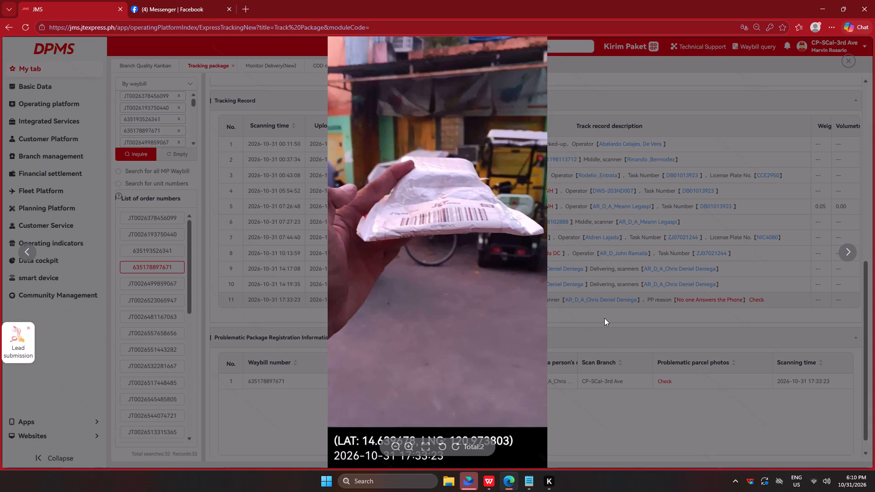
key("Right")
key("Left")
key("Left")
key("Right")
key("Left")
key("Right")
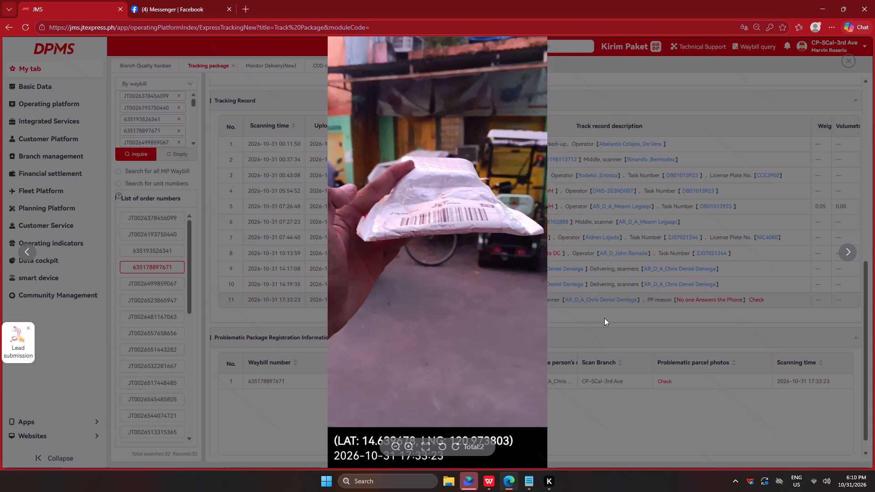
key("Right")
key("Left")
key("Right")
key("Left")
key("Left")
key("Right")
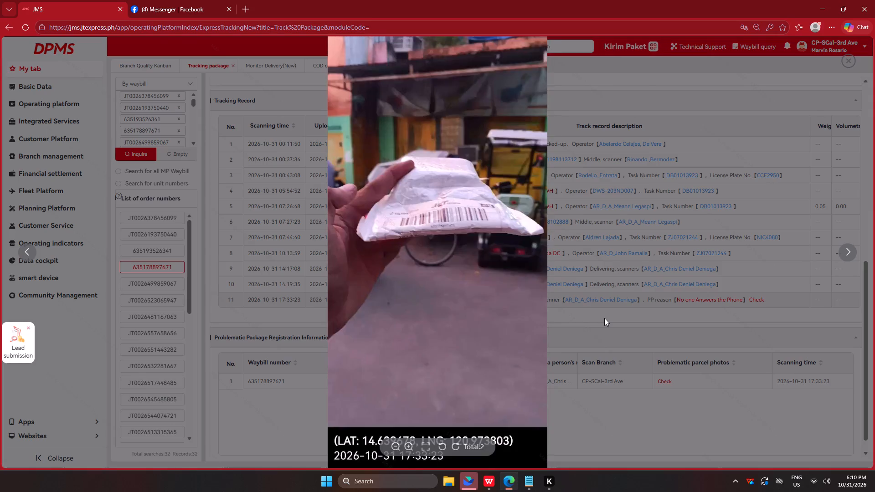
key("Left")
key("Escape")
left_click(168, 285)
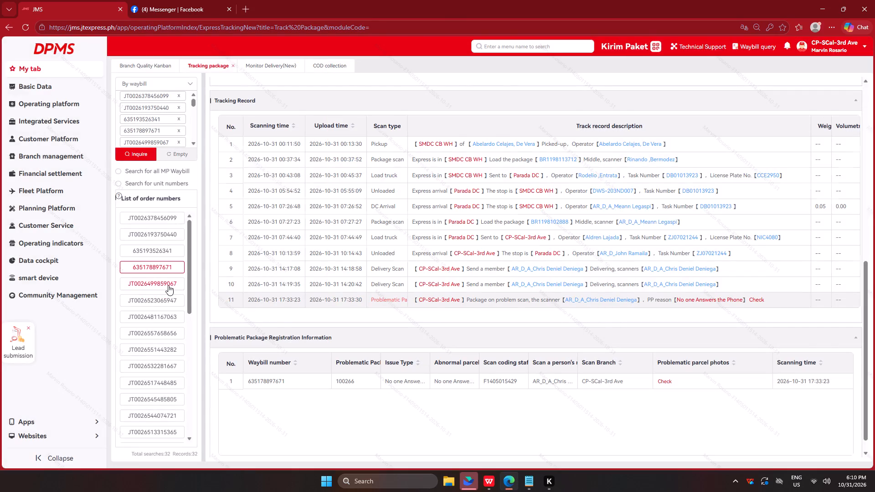
left_click(754, 331)
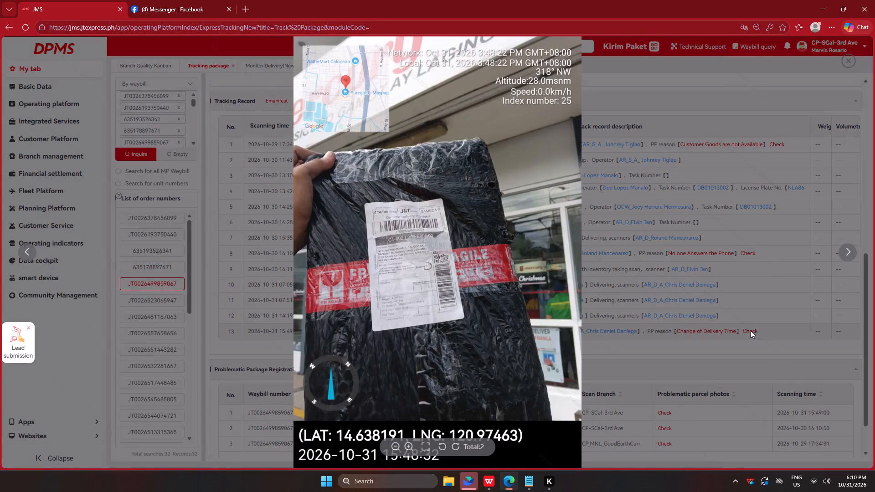
key("Right")
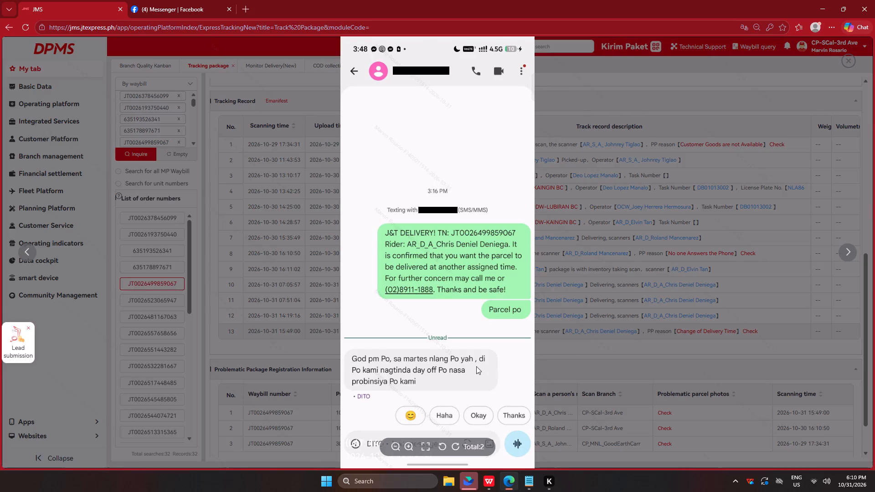
key("Left")
key("Right")
key("Left")
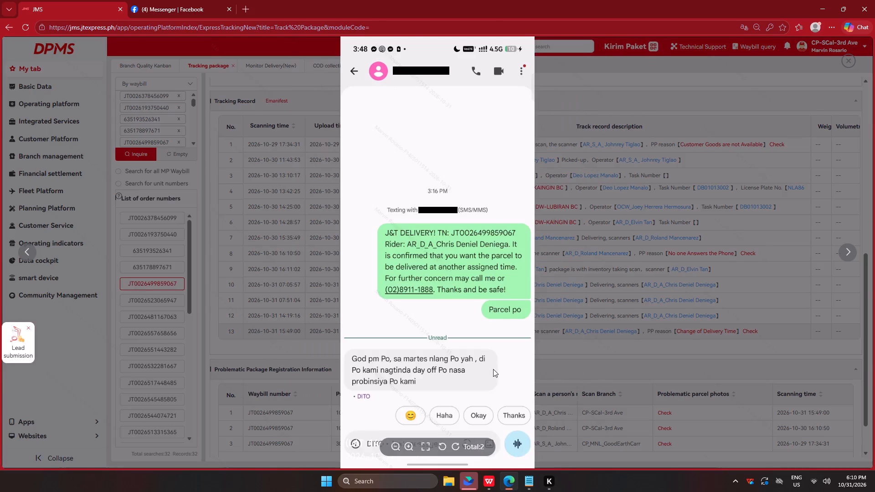
key("Right")
key("Left")
key("Right")
key("Left")
key("Right")
key("Left")
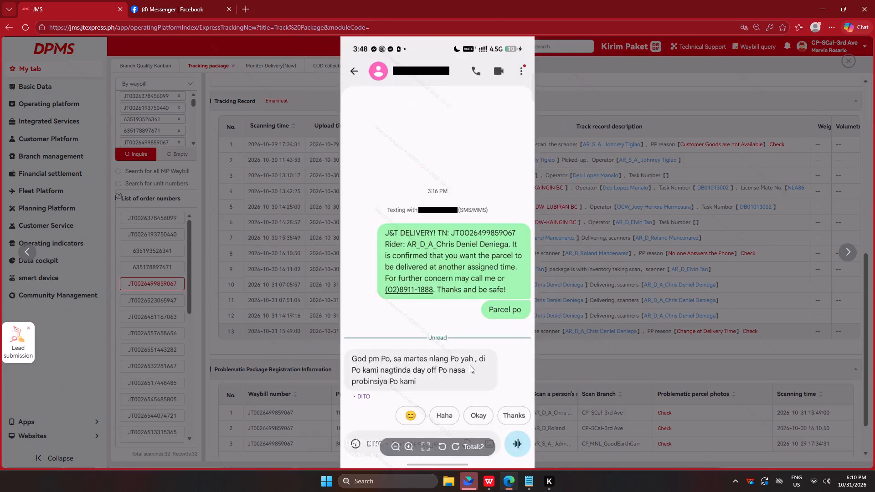
key("Right")
key("Left")
key("Right")
key("Left")
key("Escape")
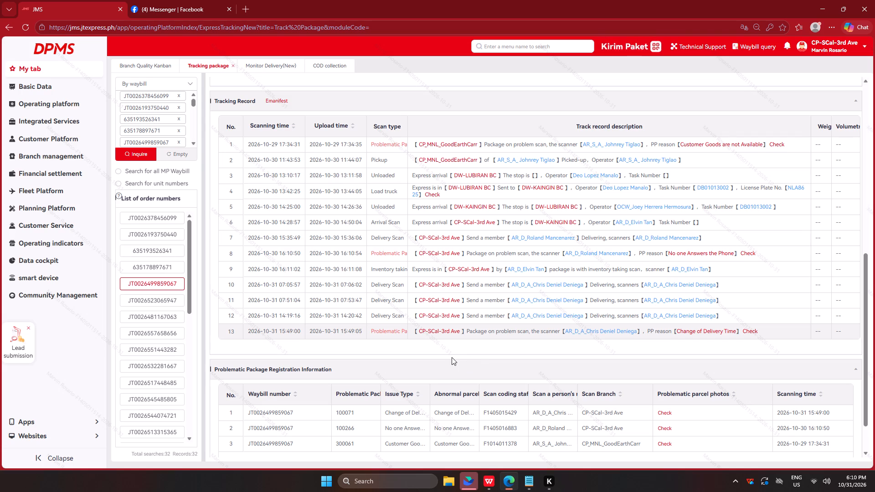
Switch to WPS Office and review the courier's waybill rows in the CHECKING sheet, then return to the tracking page.
key("alt+Tab")
key("alt+Tab")
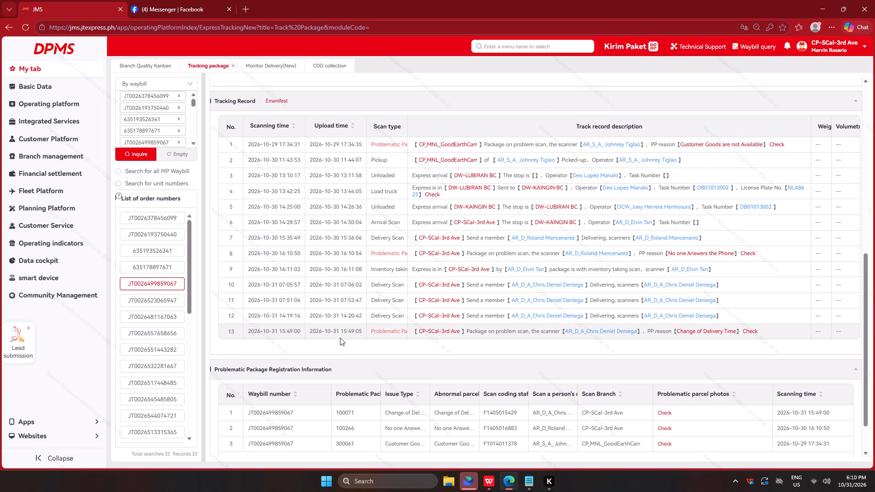
key("alt+Tab")
scroll(356, 335, "down", 5)
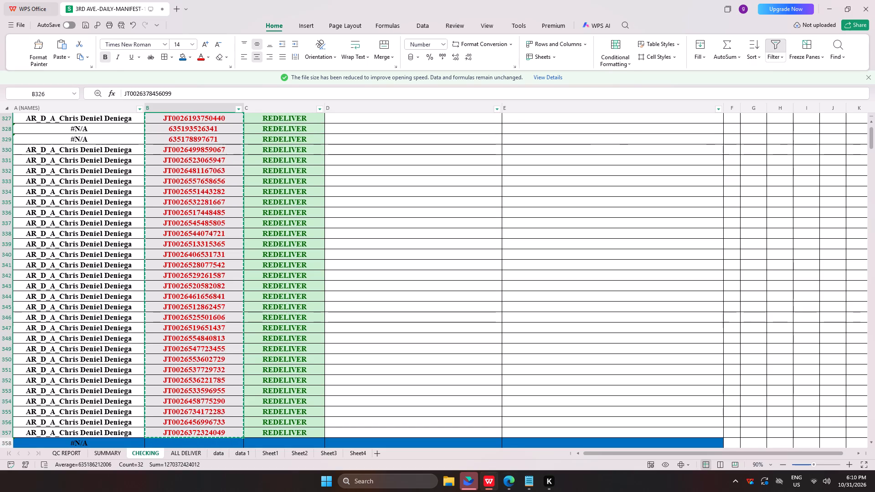
key("alt+Tab")
left_click(165, 301)
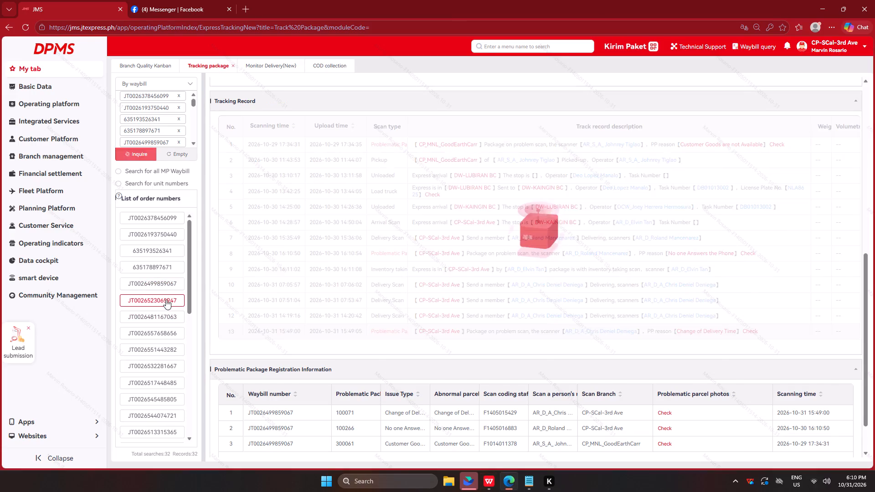
left_click(750, 346)
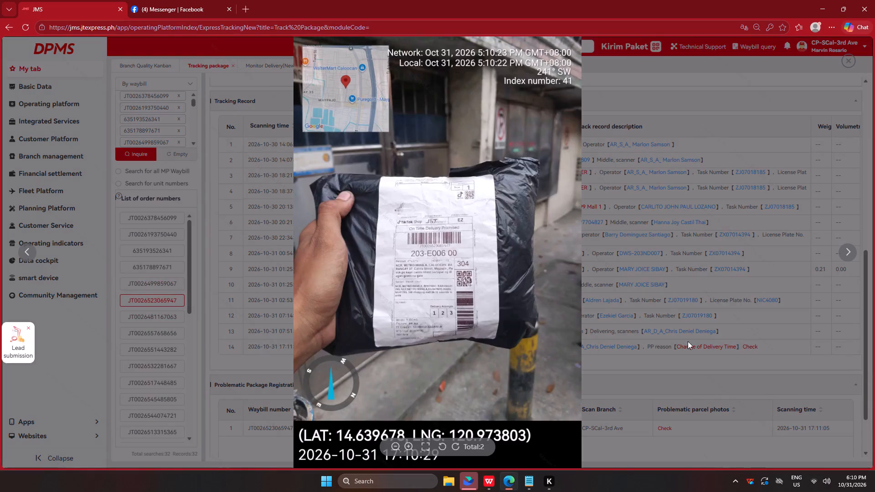
key("Right")
key("Right")
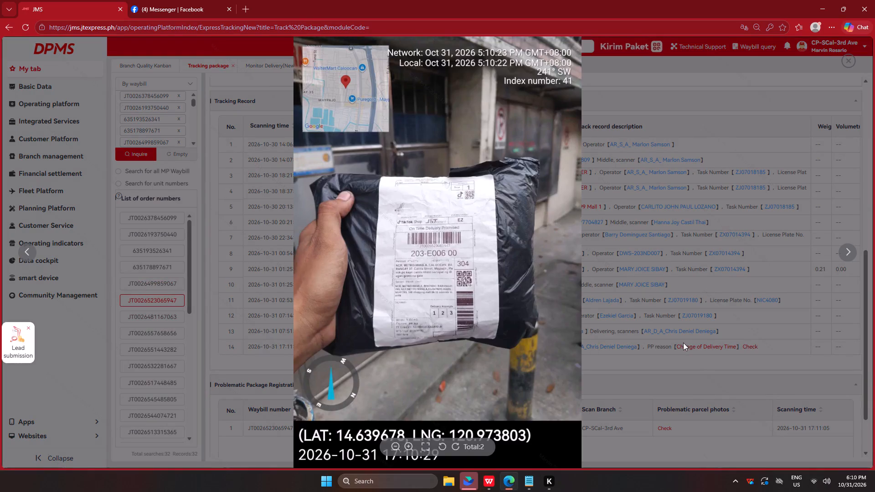
key("Left")
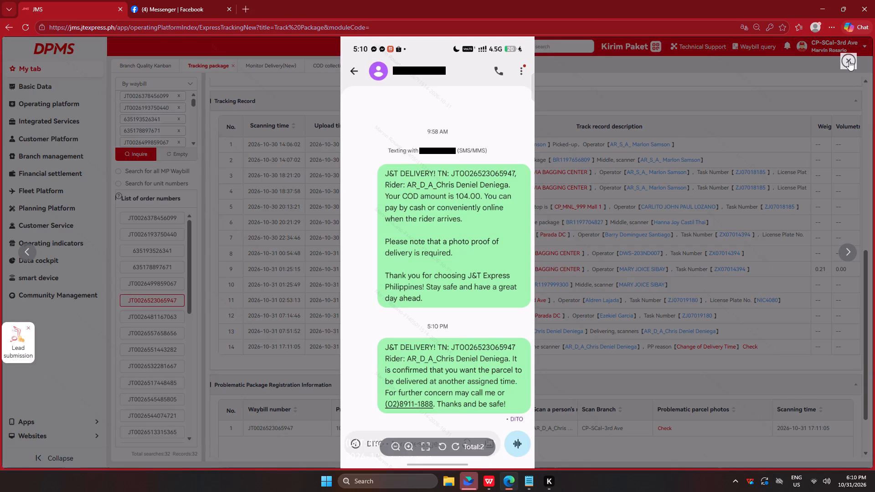
key("Right")
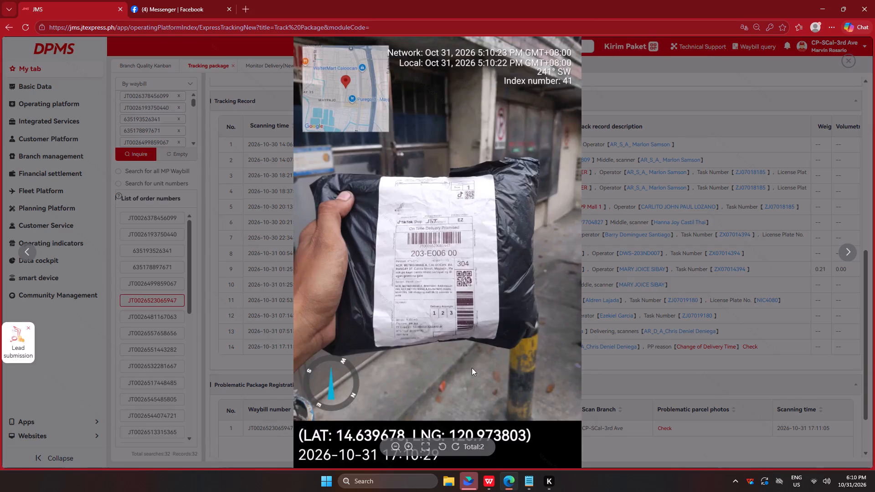
key("Right")
key("Escape")
left_click(162, 315)
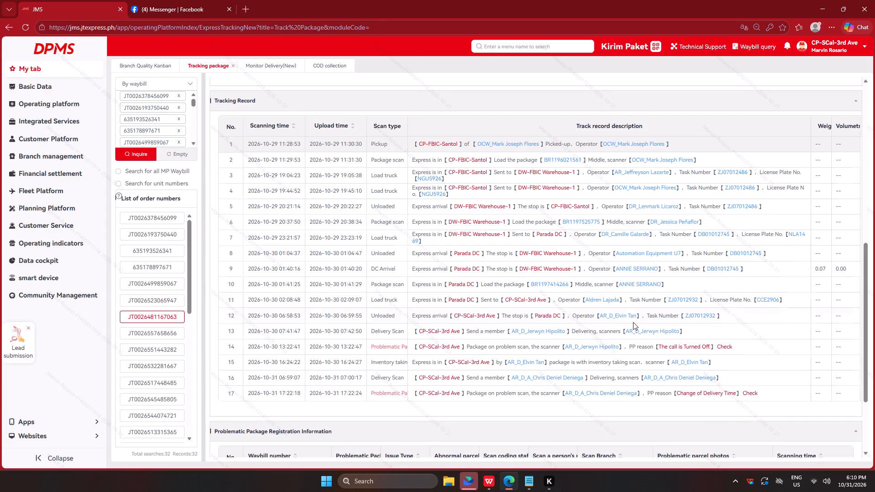
left_click(746, 393)
key("Right")
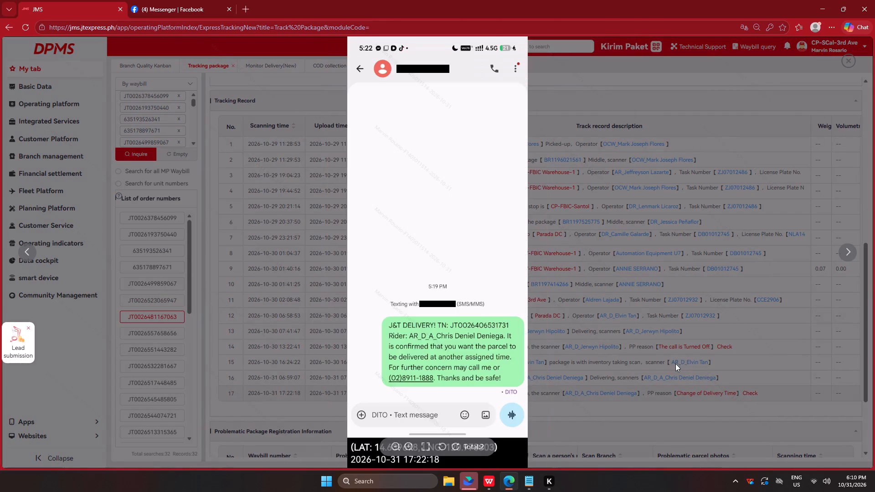
key("Right")
key("Left")
key("Right")
key("Left")
key("Right")
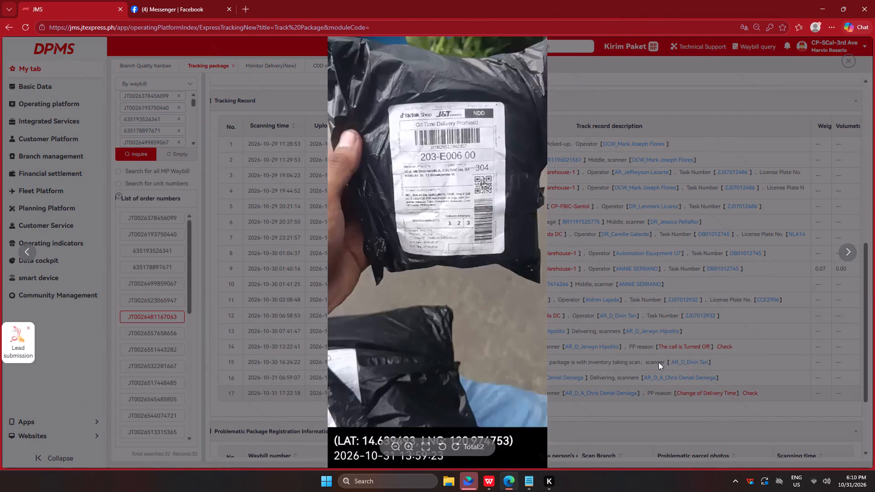
key("Left")
key("Right")
key("Left")
key("Right")
key("Left")
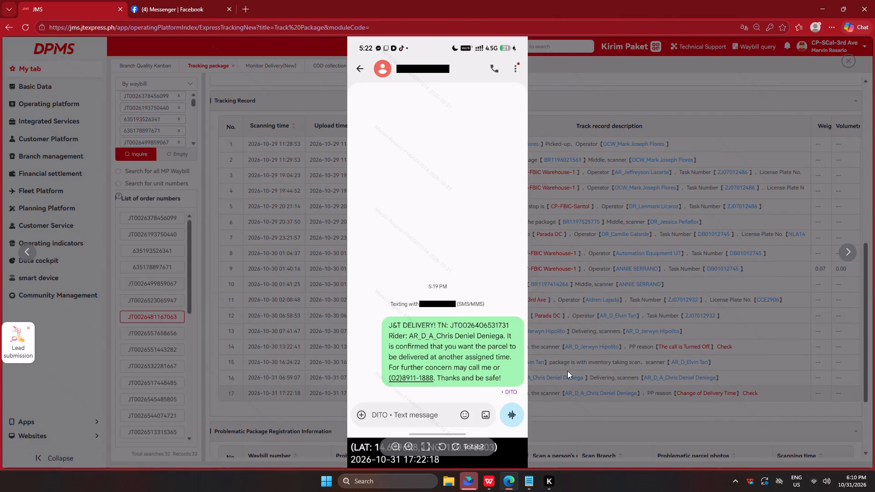
key("Right")
key("Left")
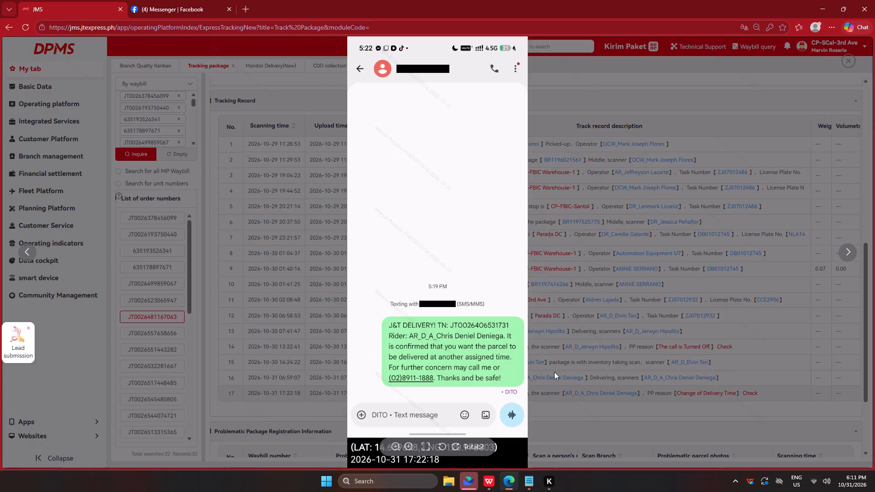
key("Escape")
left_click(170, 333)
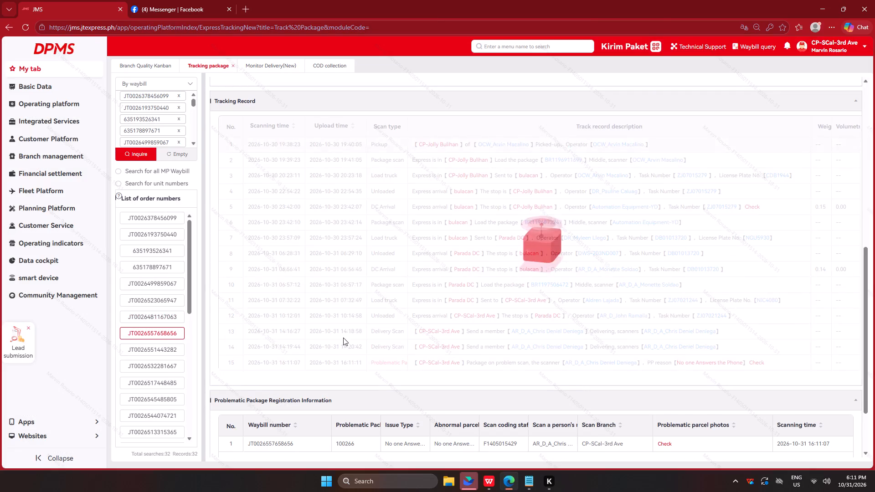
left_click(760, 364)
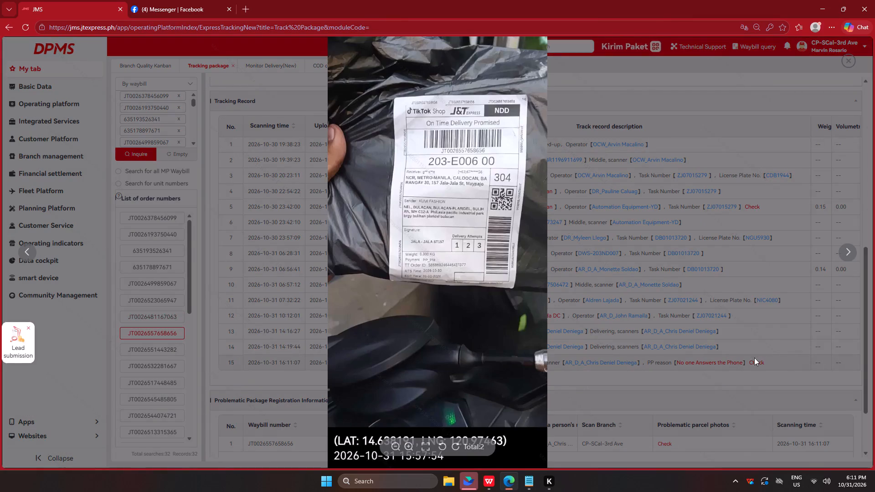
key("Right")
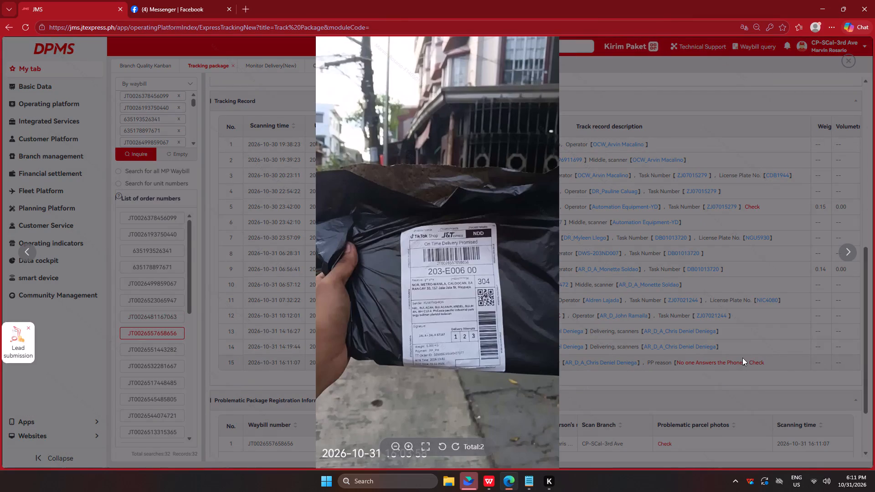
key("Right")
key("Left")
key("Right")
key("Left")
key("Right")
key("Left")
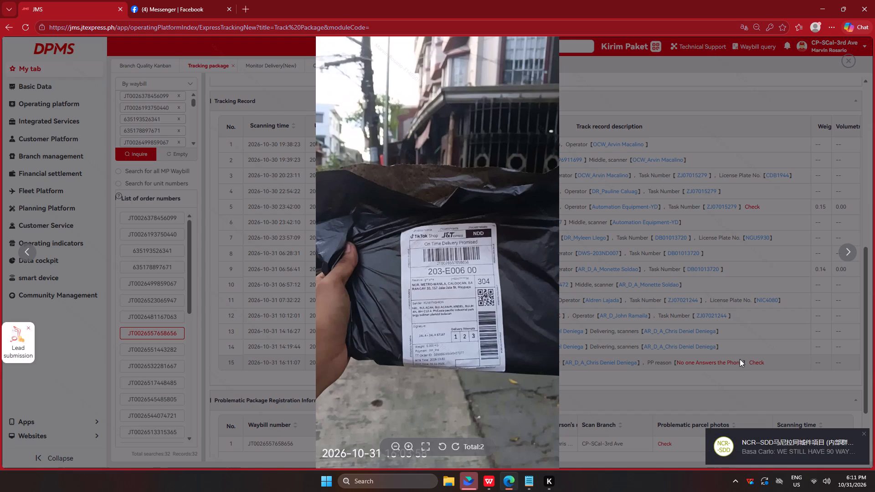
key("Escape")
left_click(148, 348)
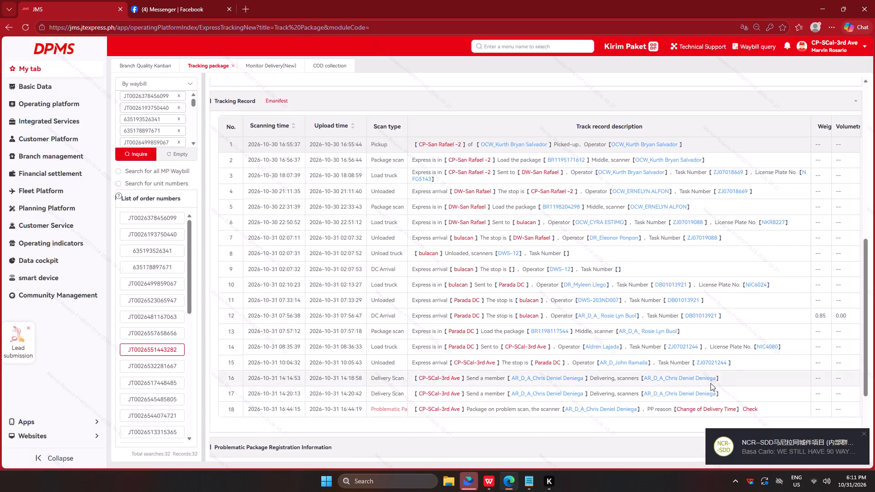
scroll(730, 384, "down", 5)
left_click(751, 284)
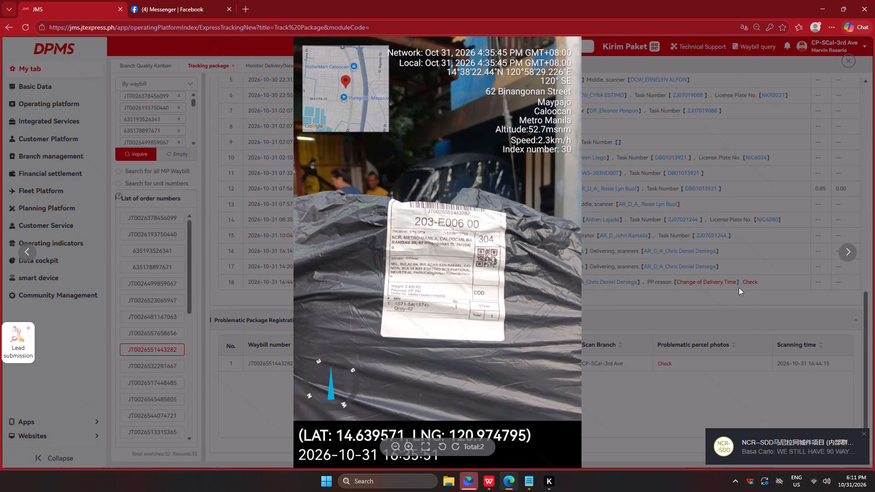
key("Right")
key("Left")
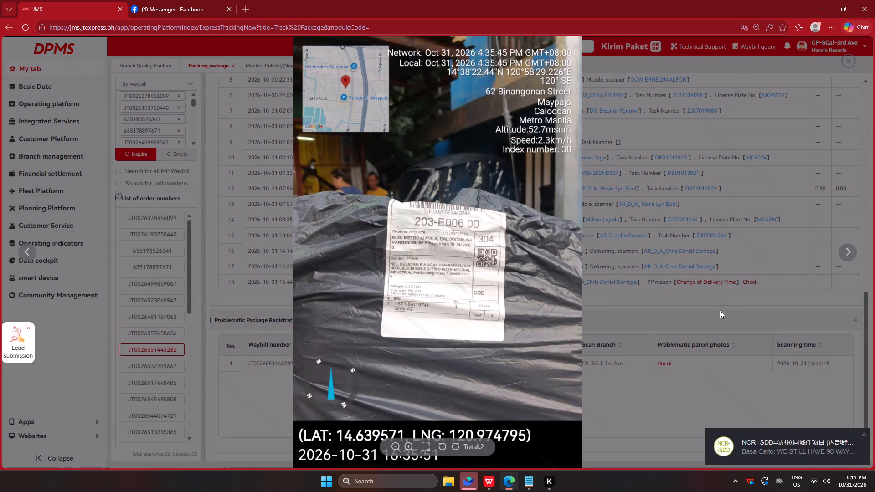
key("Right")
key("Escape")
left_click(154, 362)
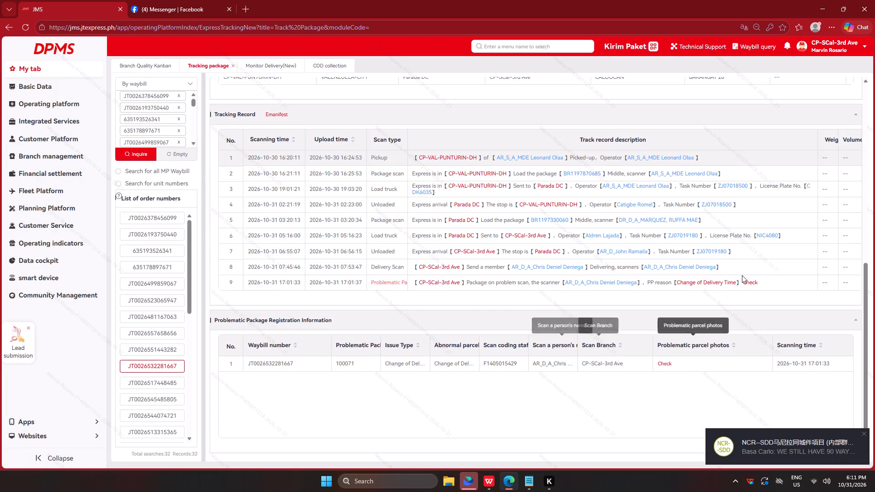
left_click(749, 285)
key("Right")
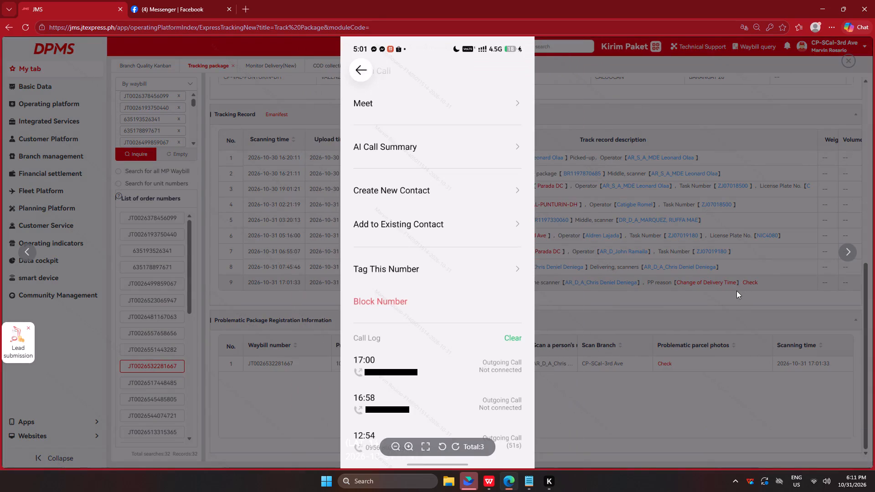
key("Right")
key("Escape")
left_click(169, 378)
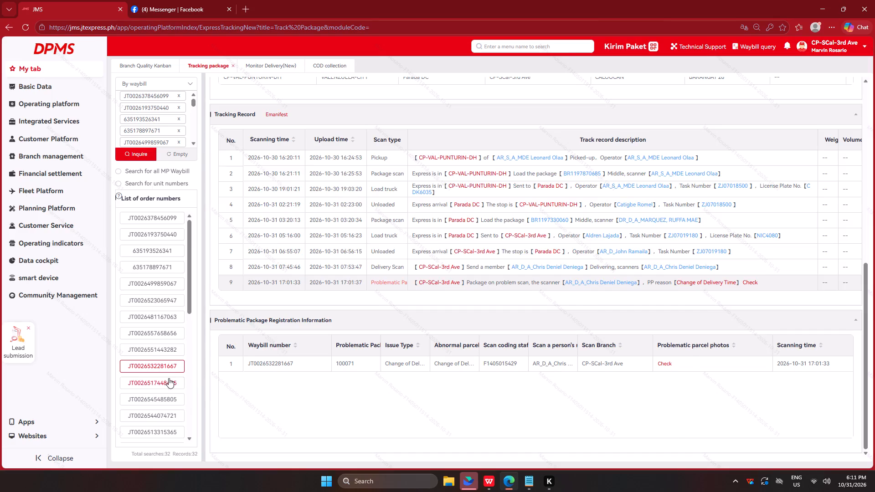
left_click(752, 363)
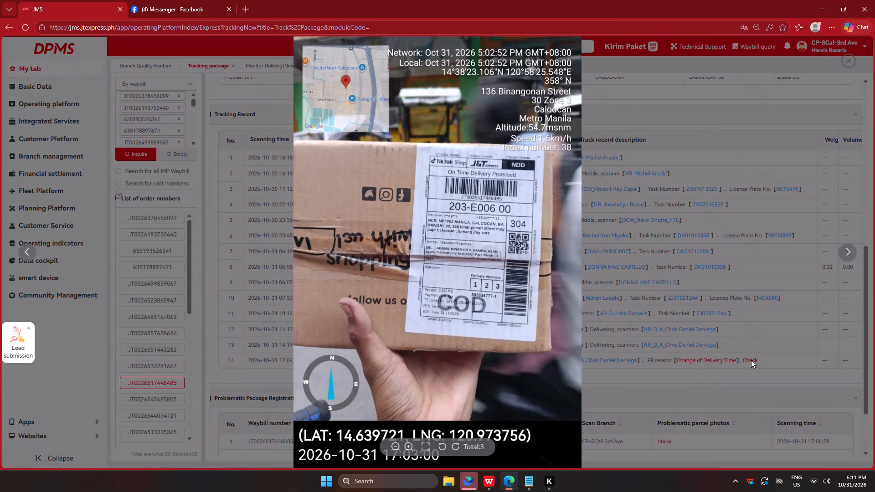
key("Right")
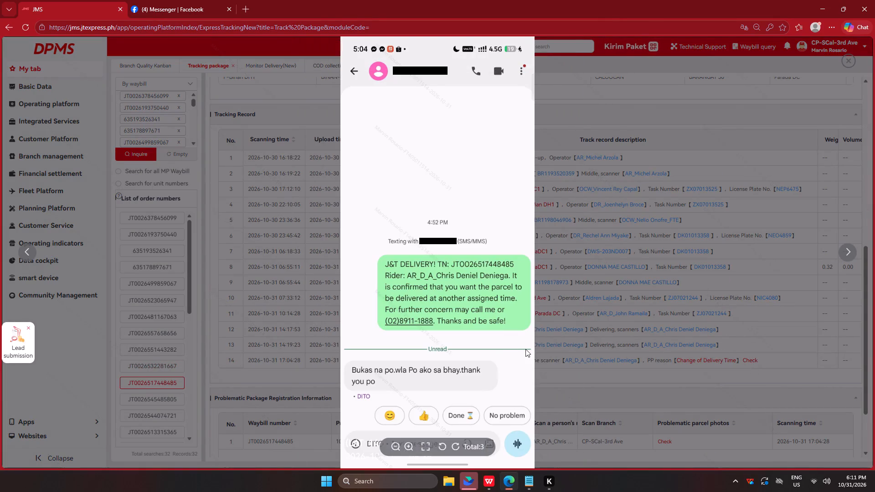
key("Escape")
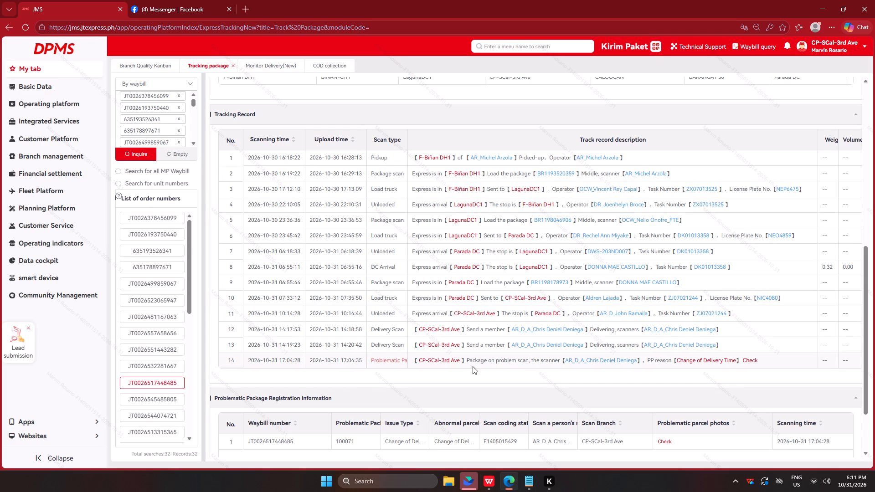
left_click(150, 397)
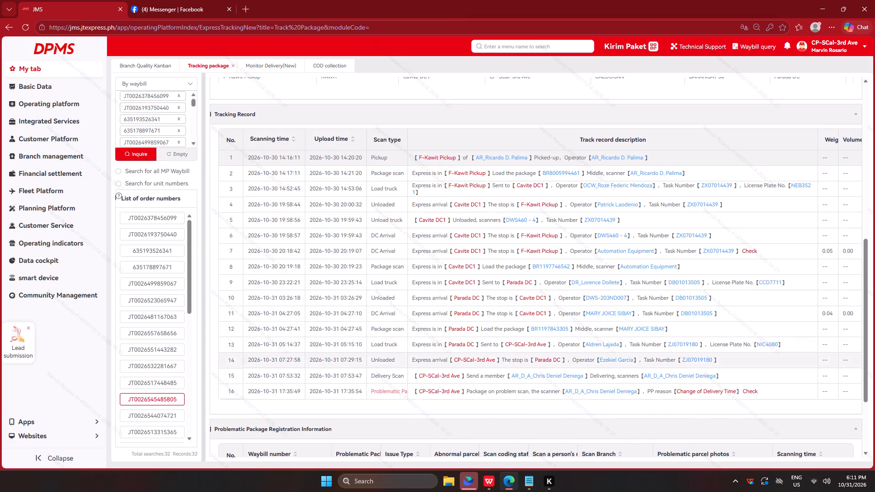
left_click(751, 390)
key("0")
key("Right")
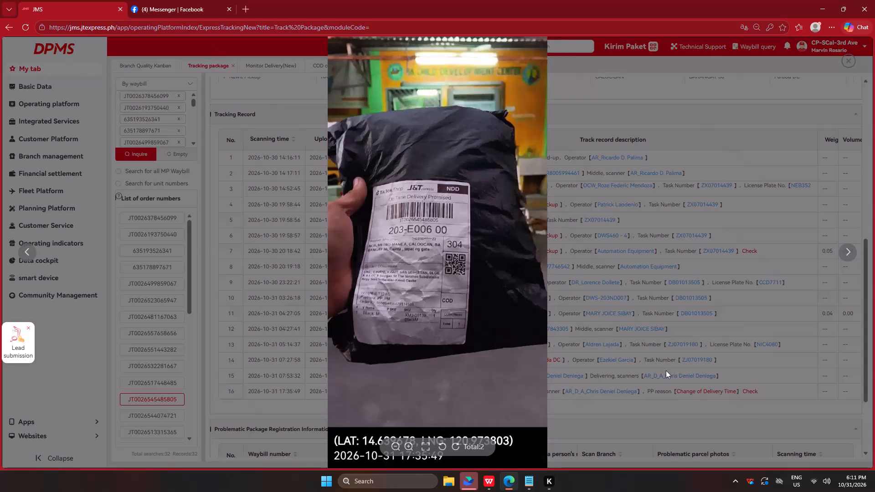
key("Right")
key("Escape")
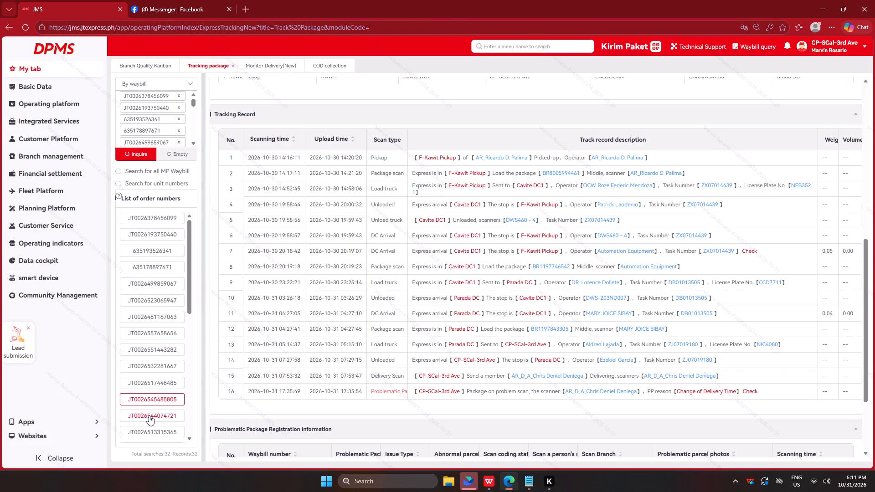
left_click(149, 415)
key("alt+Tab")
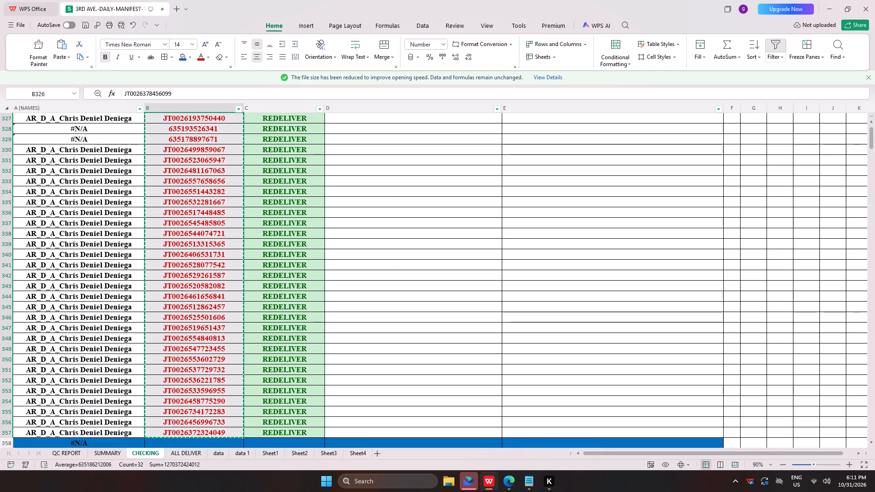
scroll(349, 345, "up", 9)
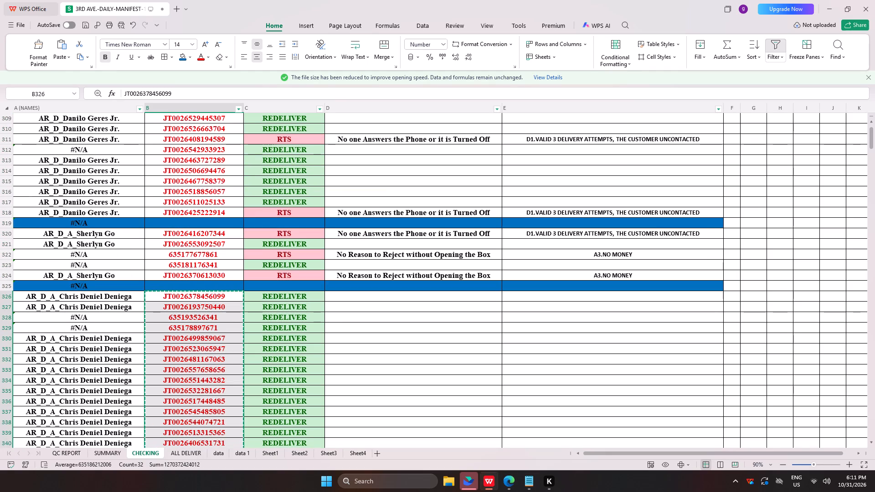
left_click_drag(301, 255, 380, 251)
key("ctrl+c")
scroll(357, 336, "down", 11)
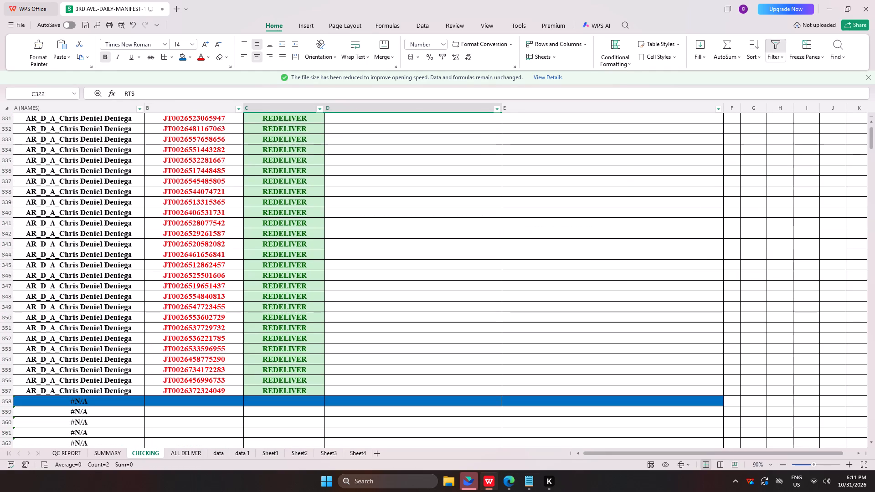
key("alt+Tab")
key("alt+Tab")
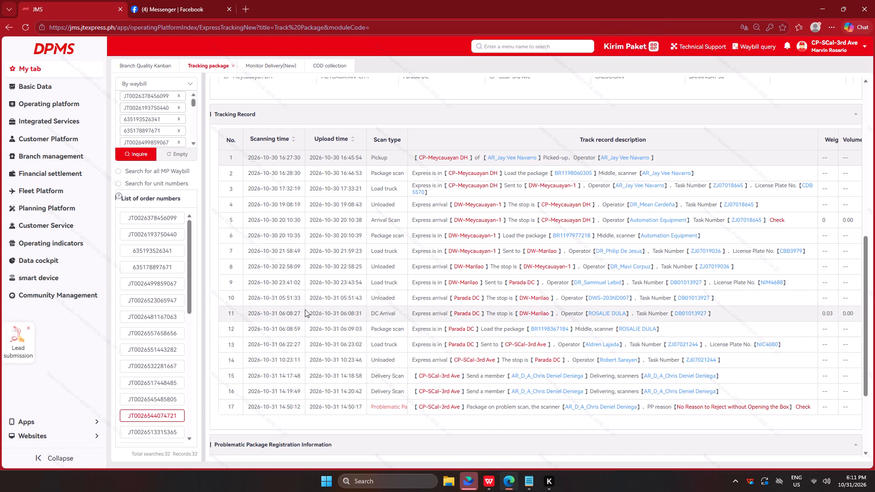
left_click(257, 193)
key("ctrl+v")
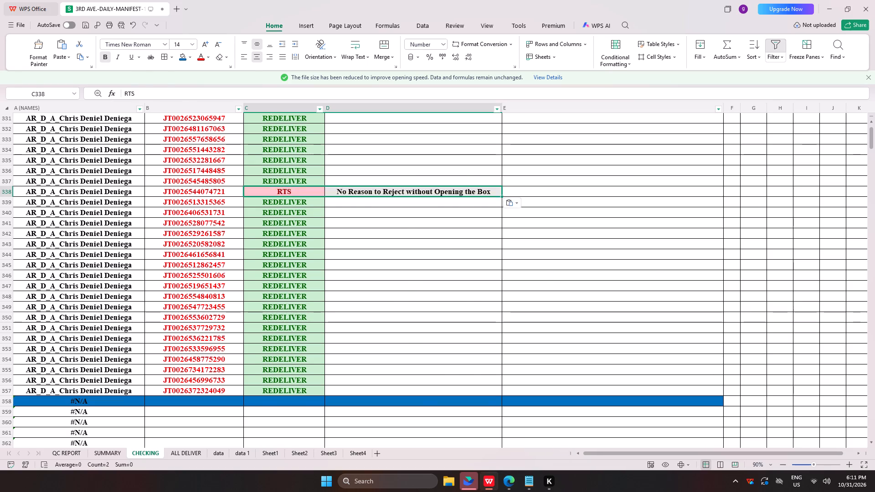
key("alt+Tab")
left_click(804, 405)
key("Right")
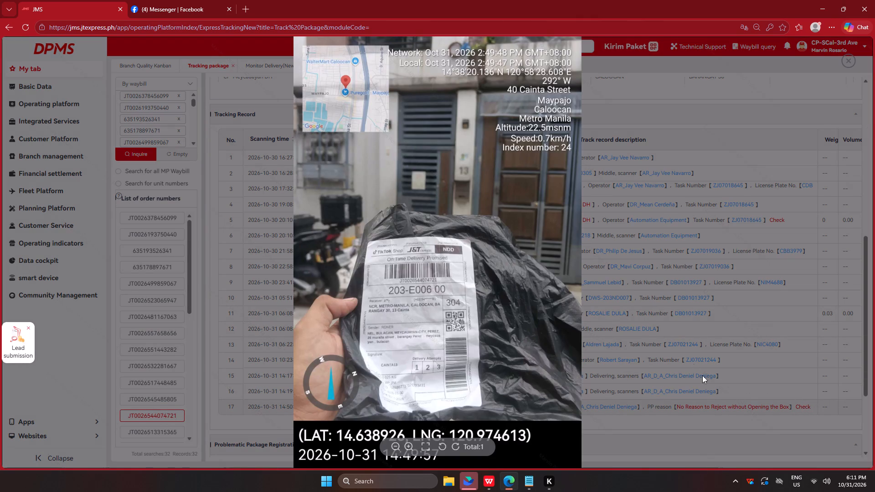
key("Left")
key("Right")
key("Escape")
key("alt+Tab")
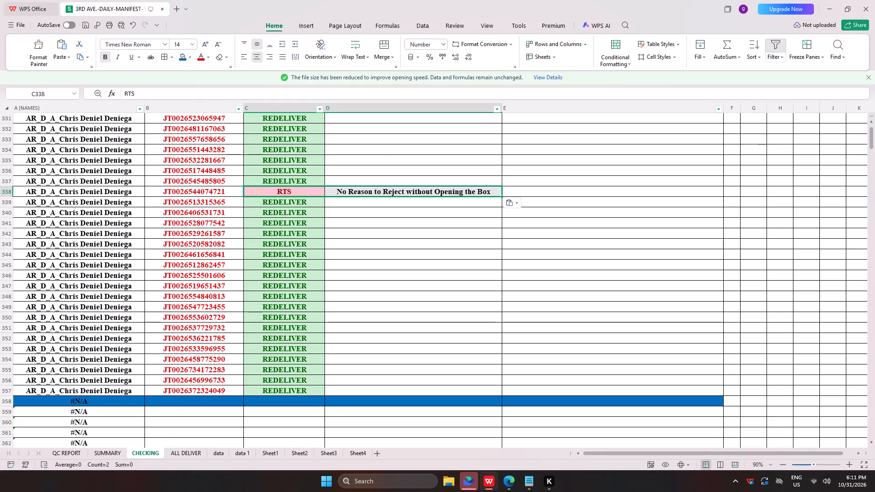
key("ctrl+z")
key("alt+Tab")
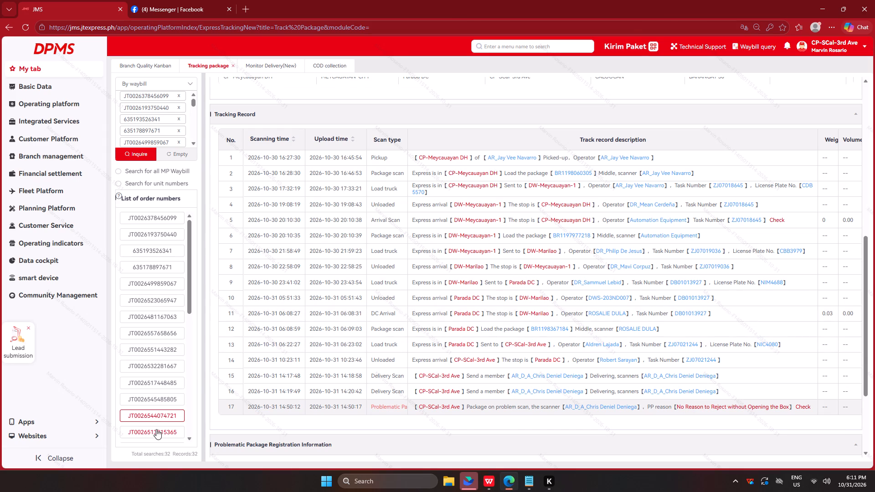
left_click(156, 429)
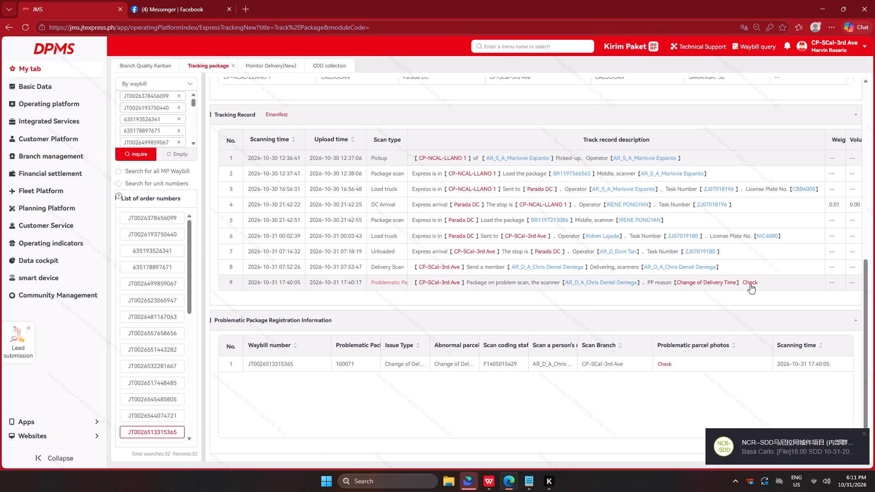
left_click(750, 284)
key("Right")
key("Right")
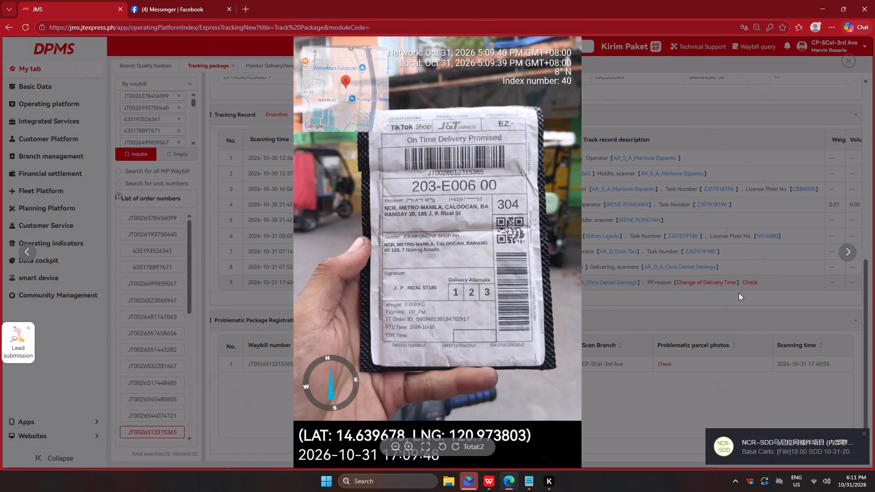
key("Left")
key("Escape")
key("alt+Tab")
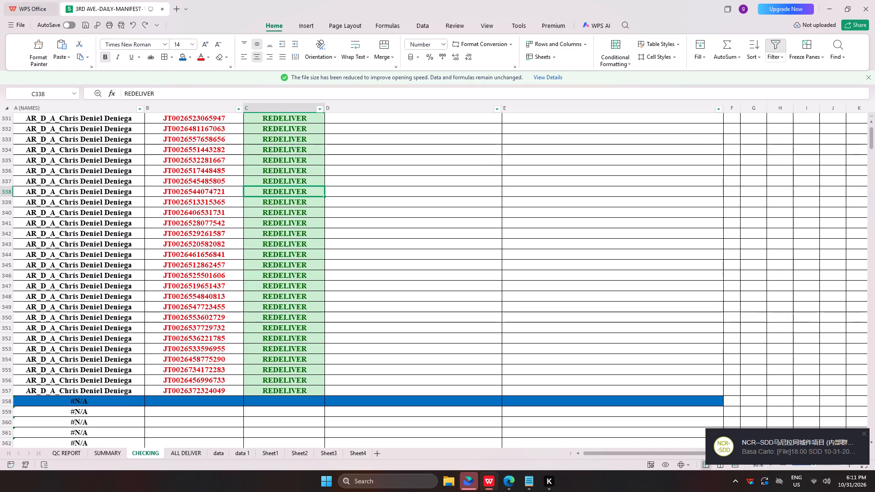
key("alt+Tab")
scroll(160, 378, "down", 2)
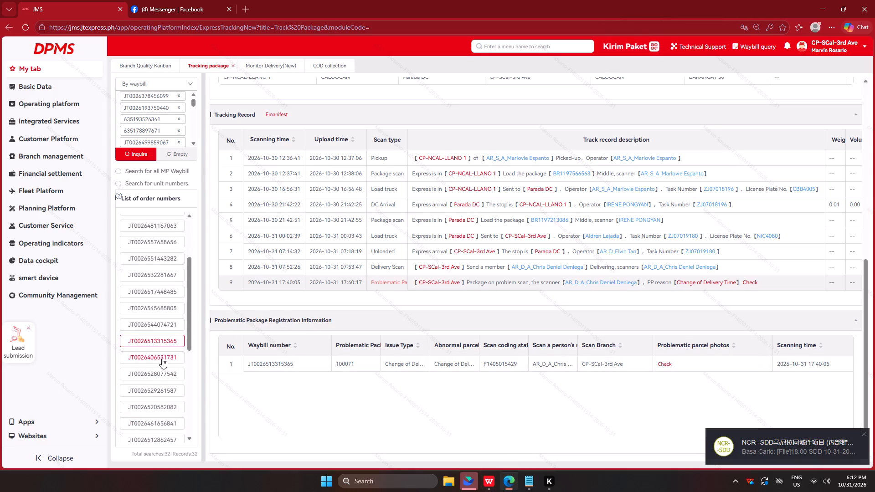
left_click(162, 359)
left_click(747, 389)
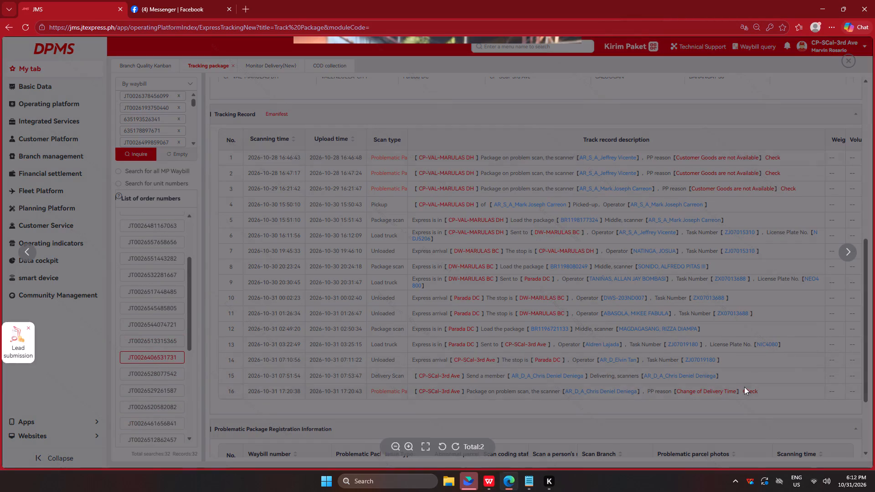
key("Right")
key("Right")
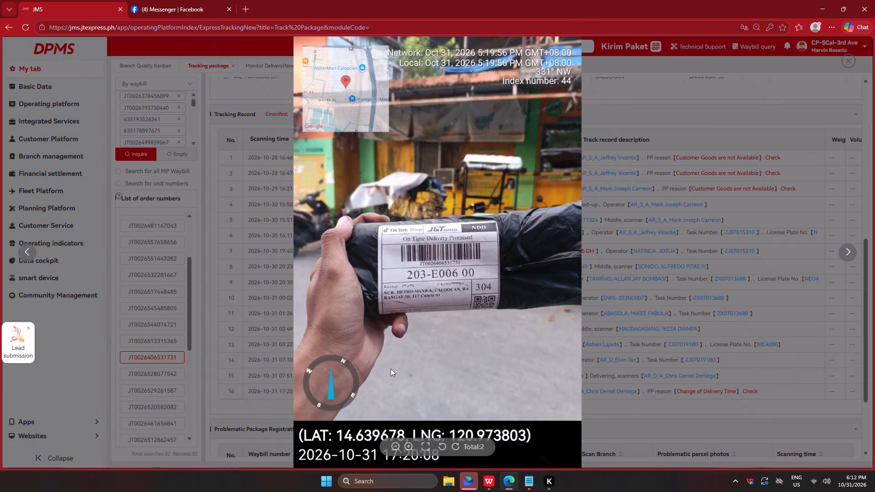
key("Escape")
left_click(165, 380)
left_click(165, 373)
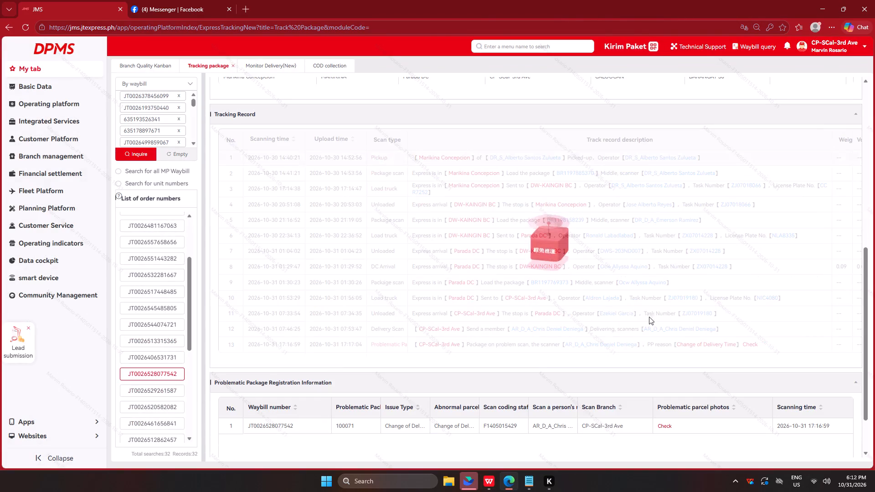
left_click(755, 344)
key("Right")
key("Right")
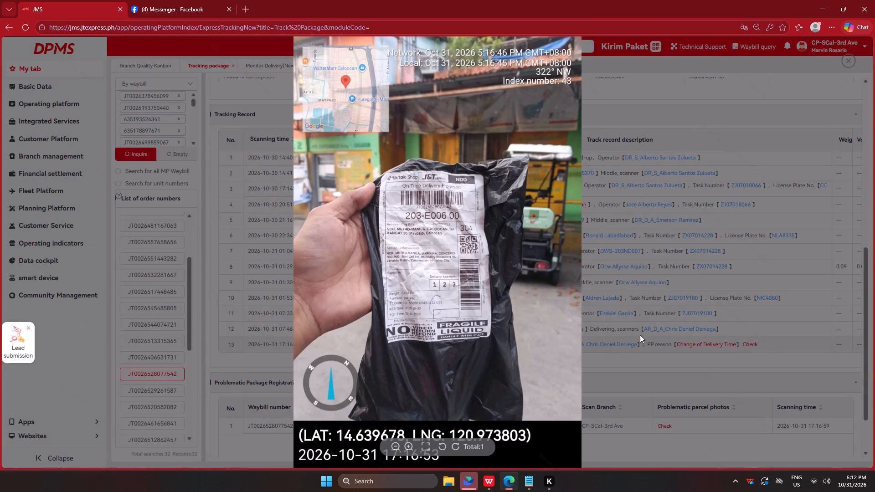
key("Left")
key("Right")
key("Left")
key("Escape")
left_click(164, 389)
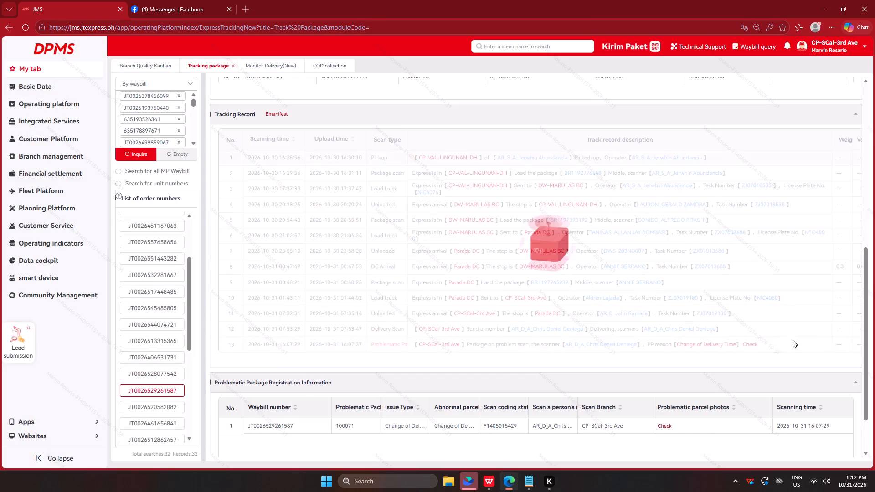
left_click(751, 345)
key("Right")
key("Left")
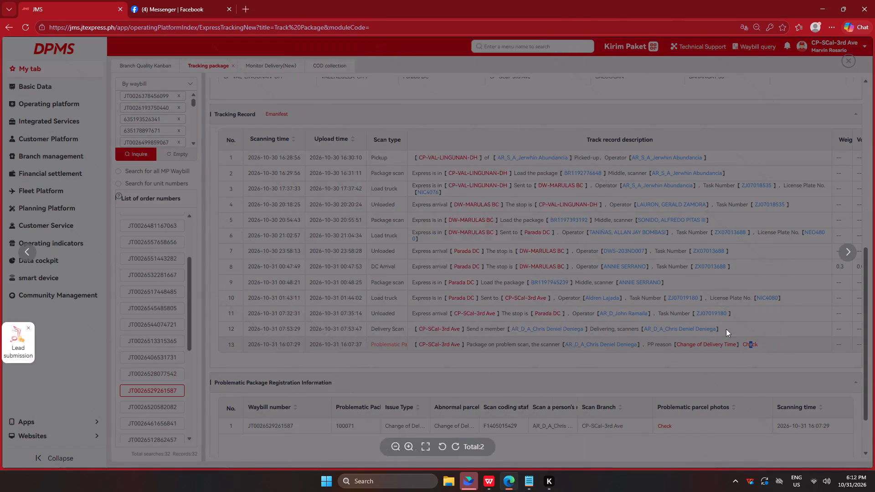
key("Right")
key("Right")
key("Left")
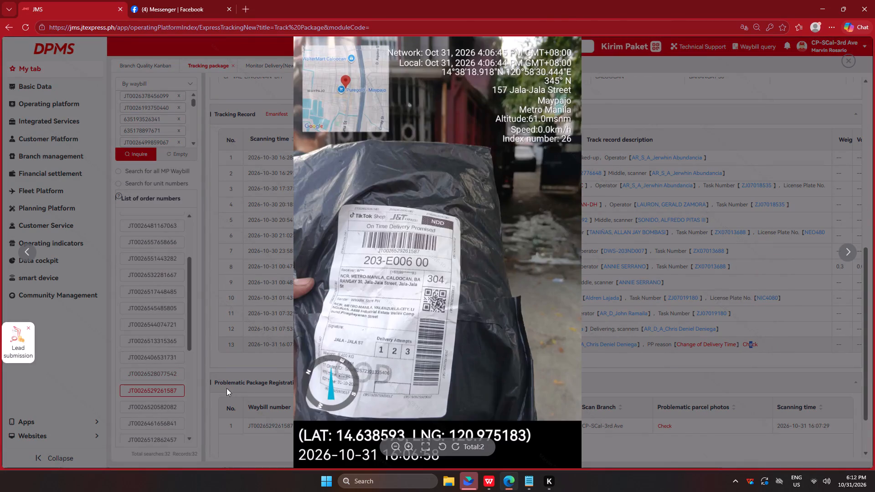
key("Escape")
left_click(160, 407)
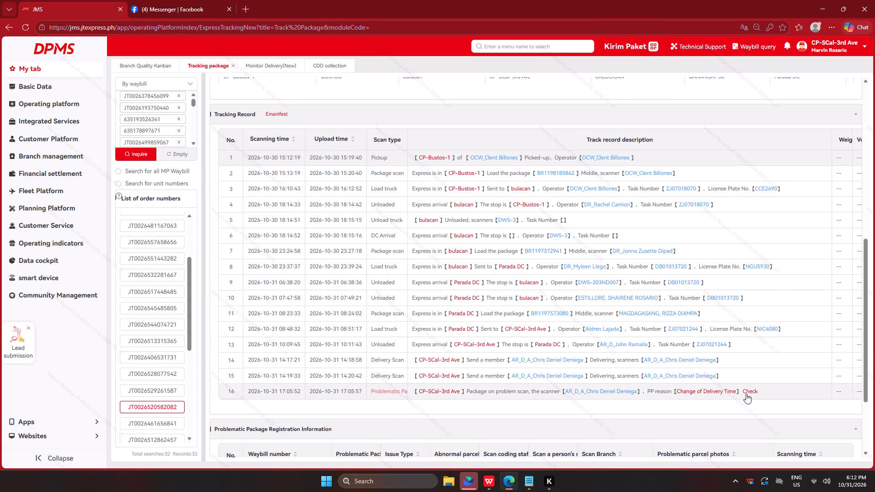
left_click(745, 393)
key("Right")
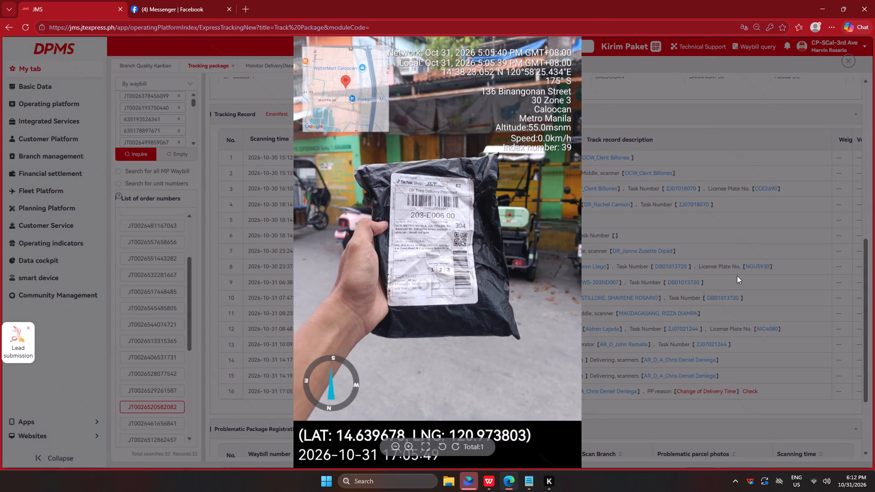
key("Left")
key("Left")
key("Right")
key("Escape")
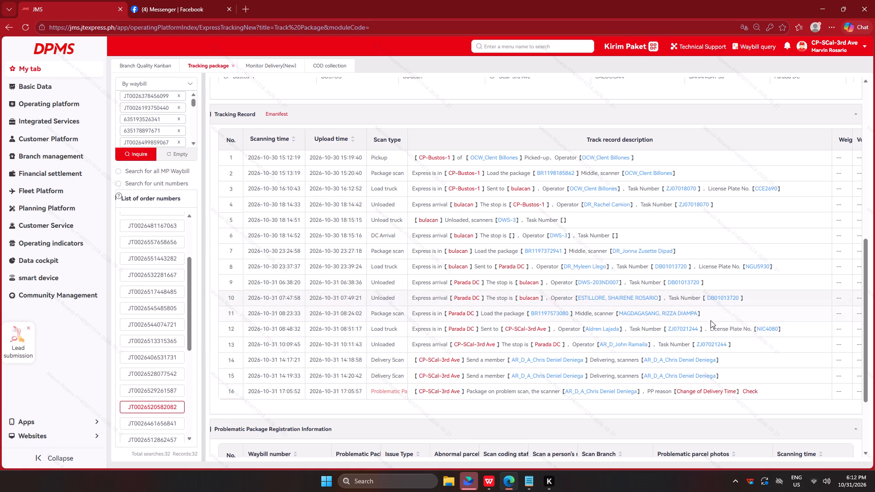
left_click(161, 421)
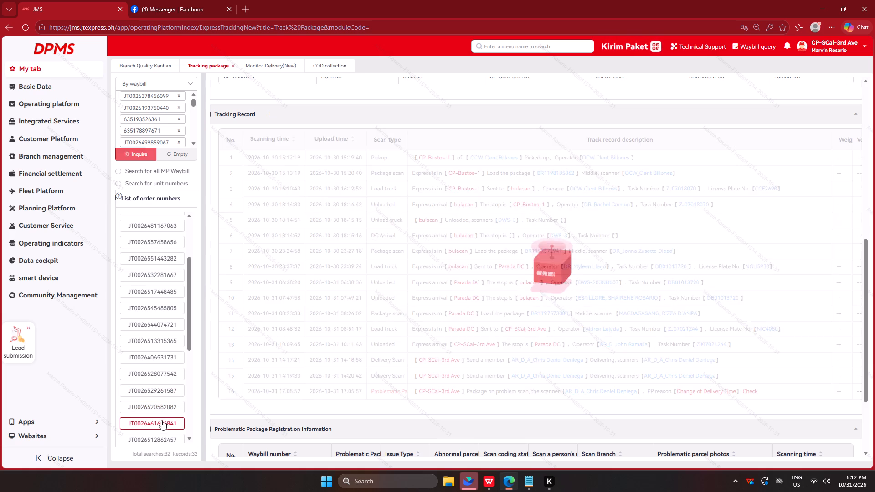
scroll(612, 357, "down", 8)
left_click(754, 283)
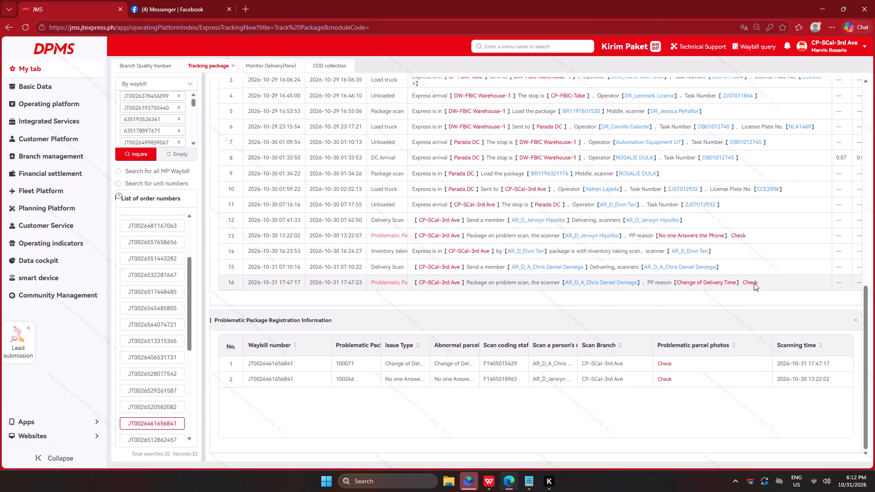
key("Right")
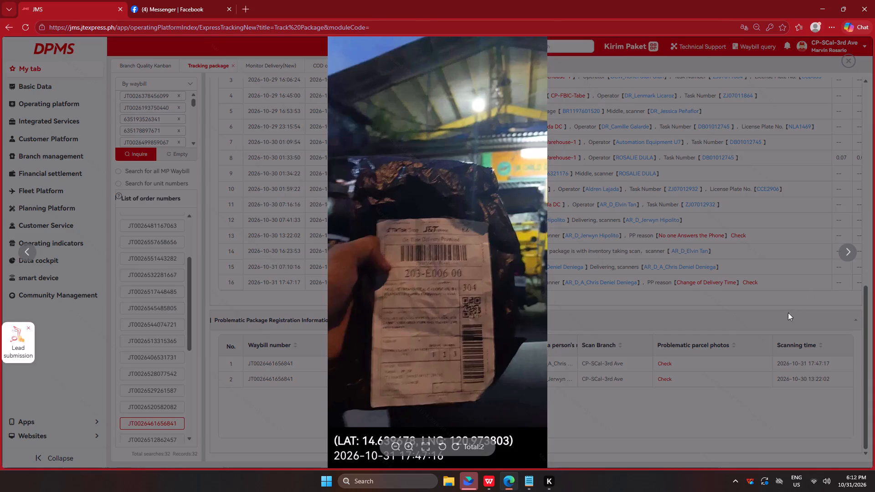
key("Right")
key("Escape")
scroll(149, 361, "down", 3)
scroll(143, 288, "down", 2)
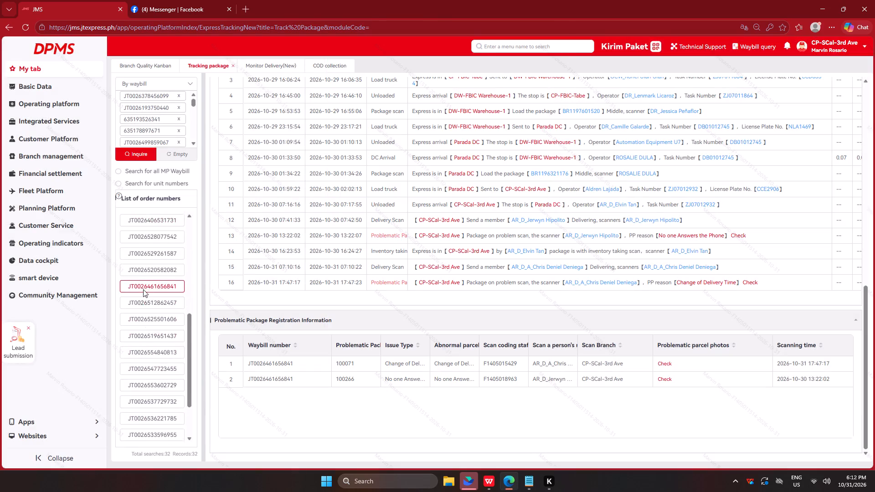
scroll(143, 289, "down", 3)
left_click(160, 233)
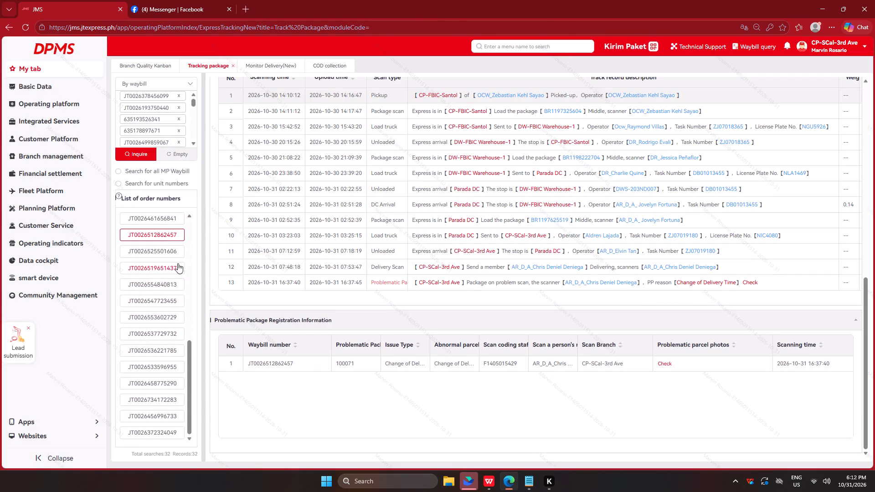
left_click(750, 282)
key("Right")
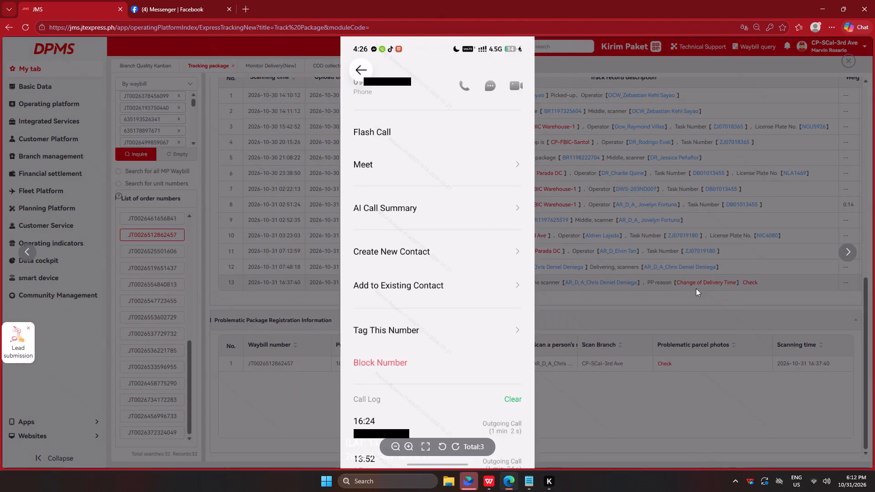
key("Right")
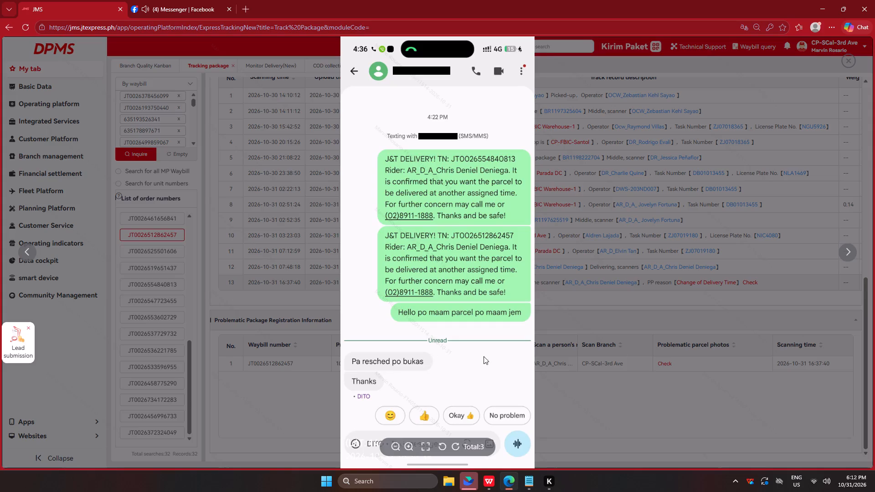
left_click(839, 251)
left_click(840, 251)
key("Escape")
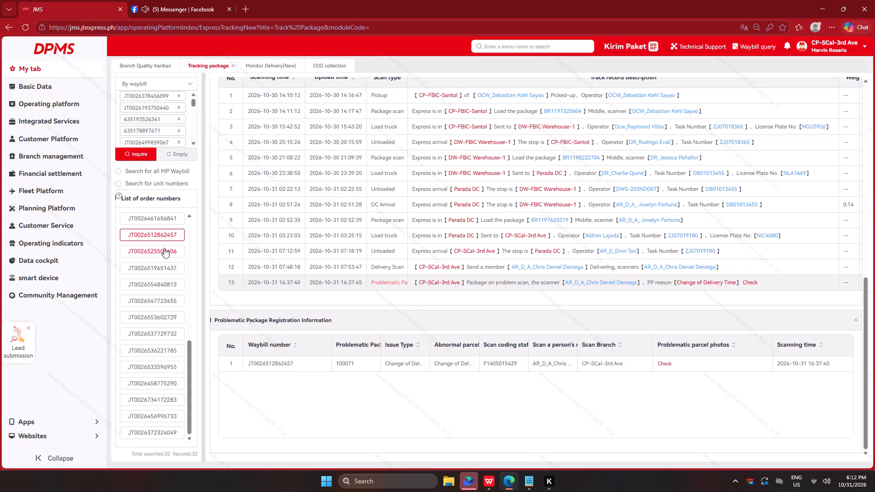
left_click(164, 248)
left_click(160, 265)
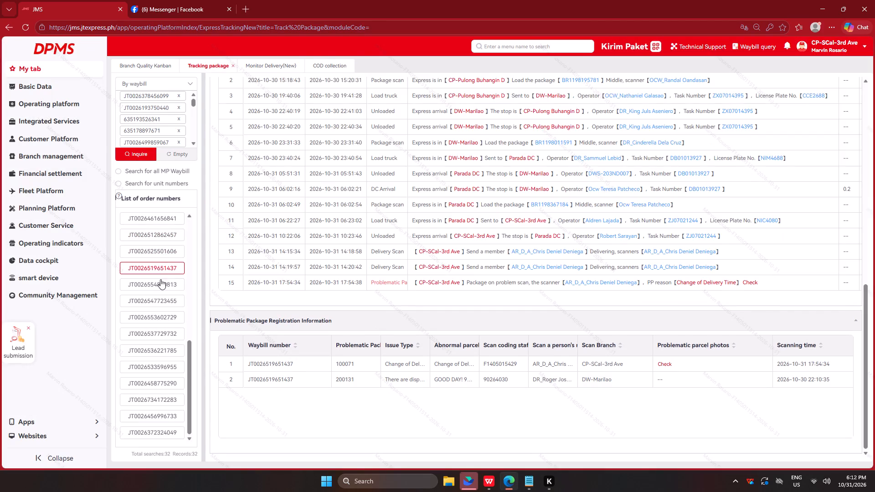
left_click(160, 285)
left_click(159, 301)
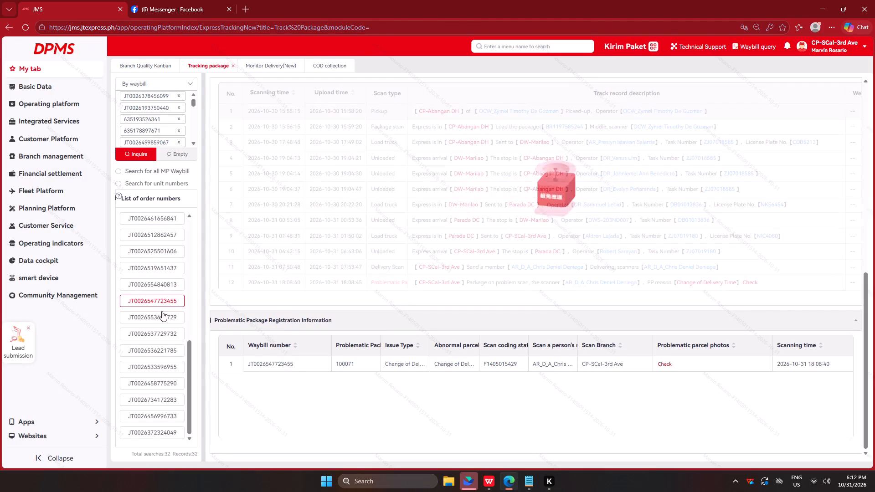
left_click(162, 315)
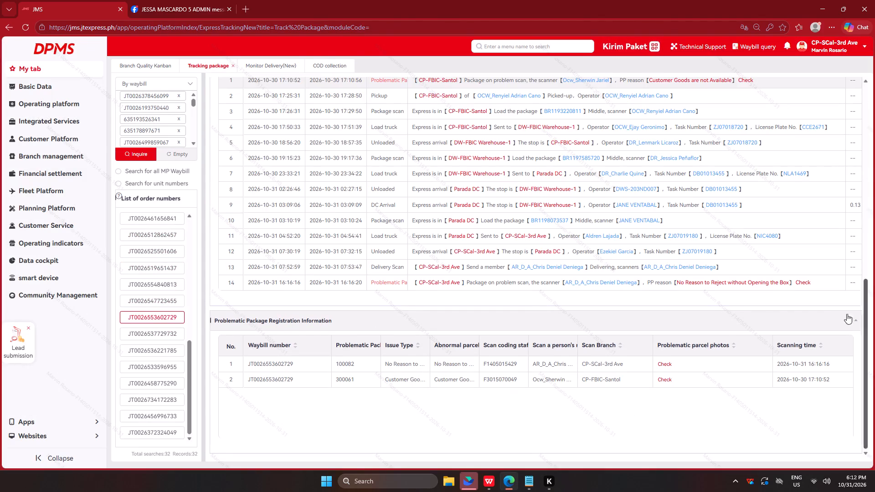
left_click(803, 281)
key("Right")
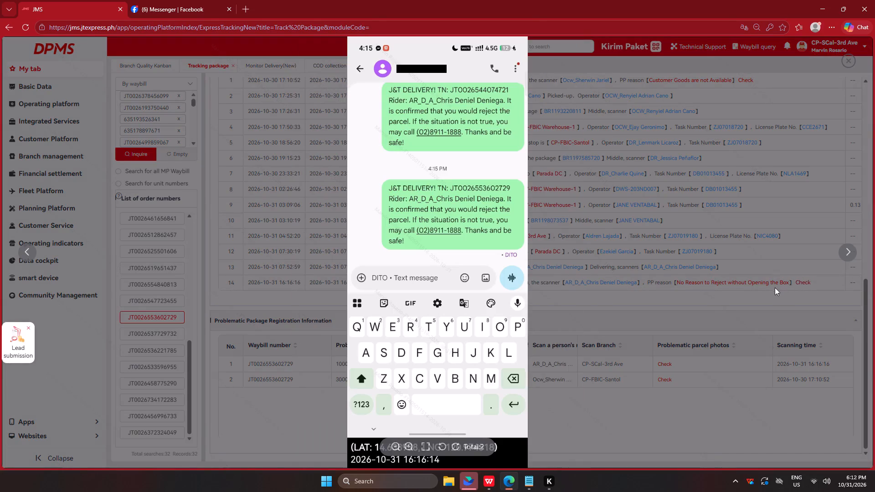
key("Right")
key("Left")
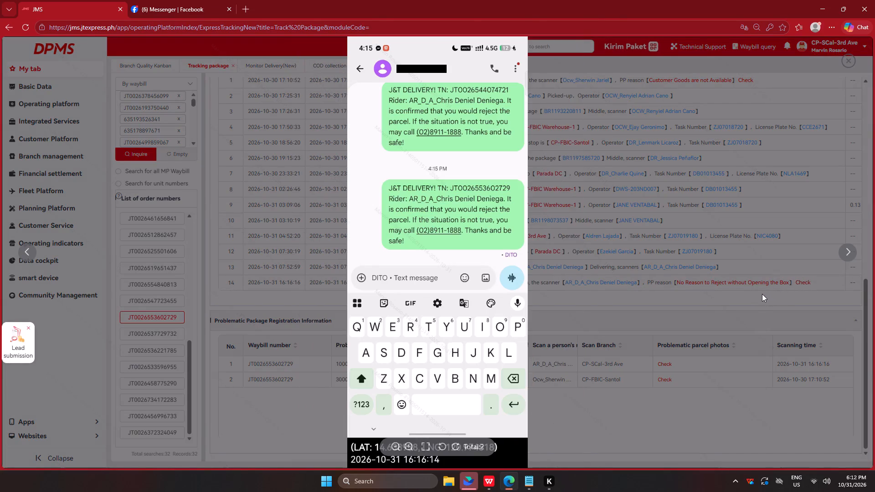
key("Right")
key("Left")
key("Left")
key("Right")
key("Left")
key("Escape")
key("grave")
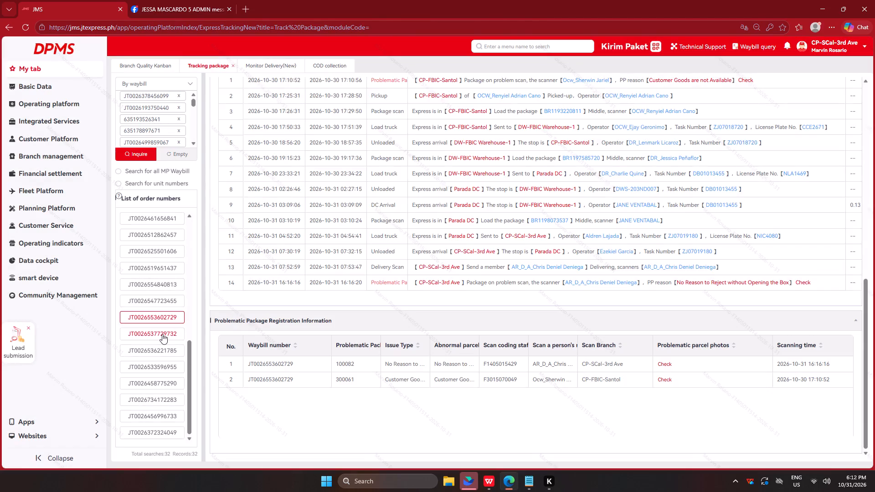
left_click(162, 334)
left_click(164, 345)
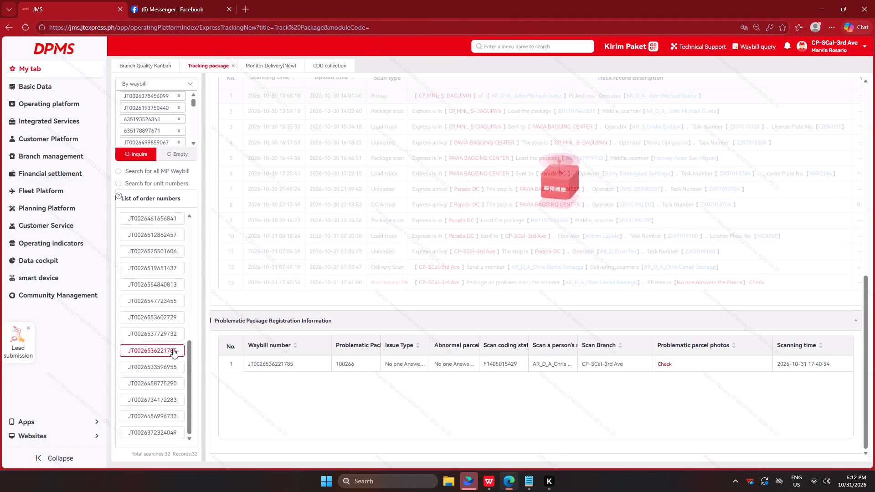
left_click(174, 372)
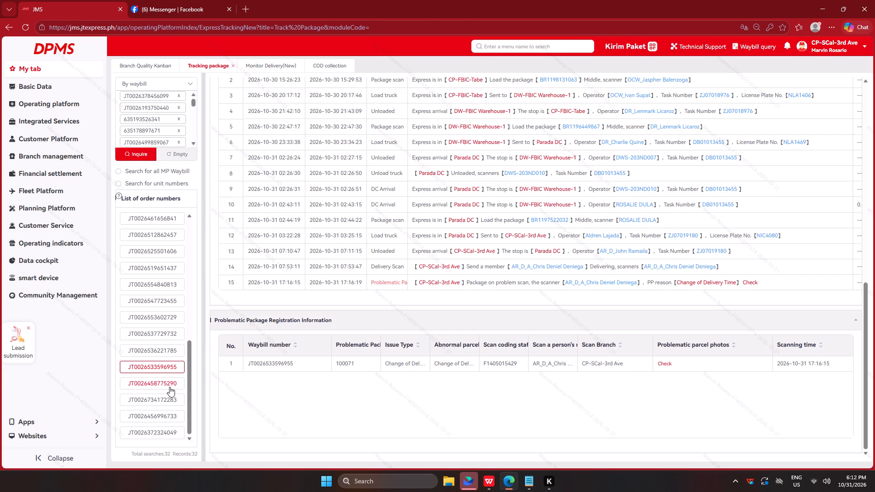
left_click(169, 386)
left_click(756, 282)
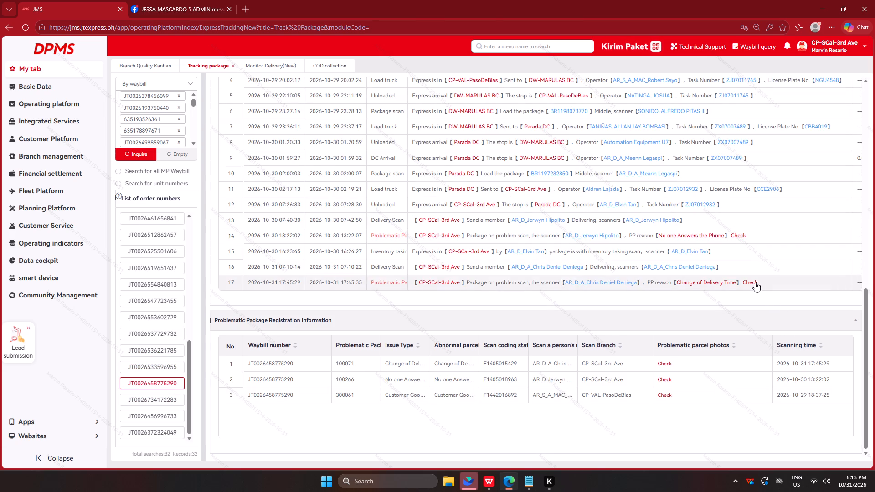
key("Right")
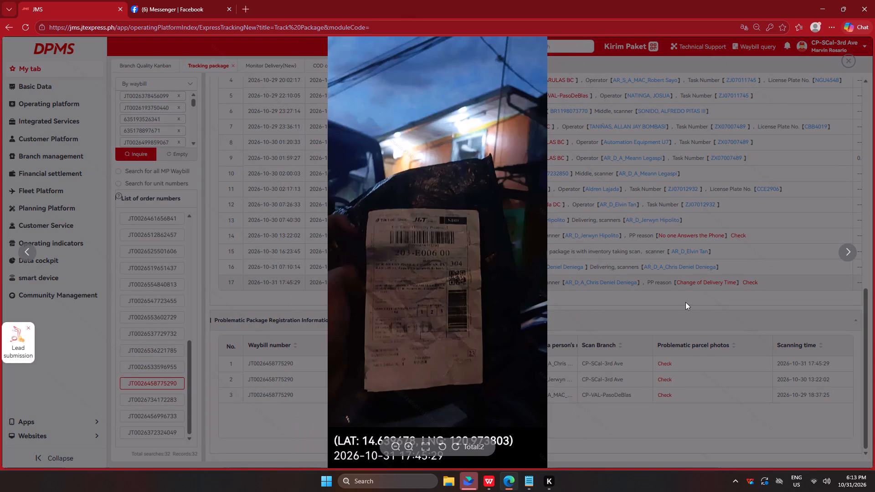
key("Right")
key("Escape")
left_click(175, 402)
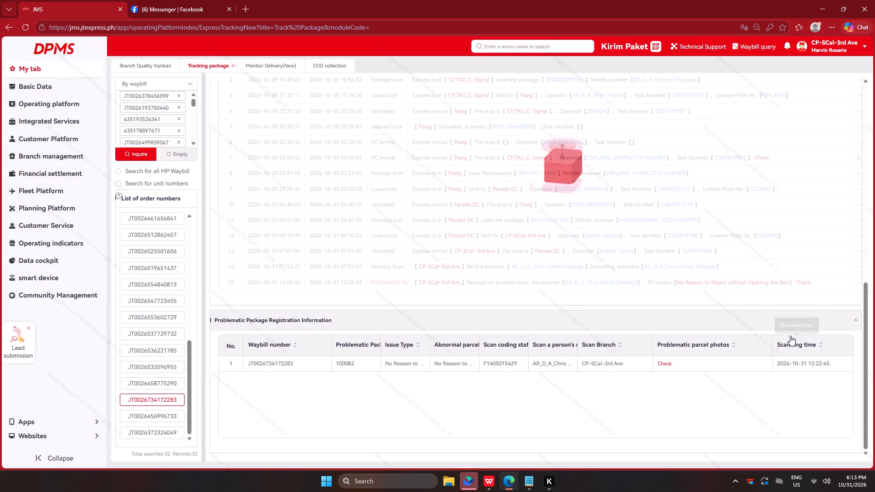
left_click(799, 282)
key("Right")
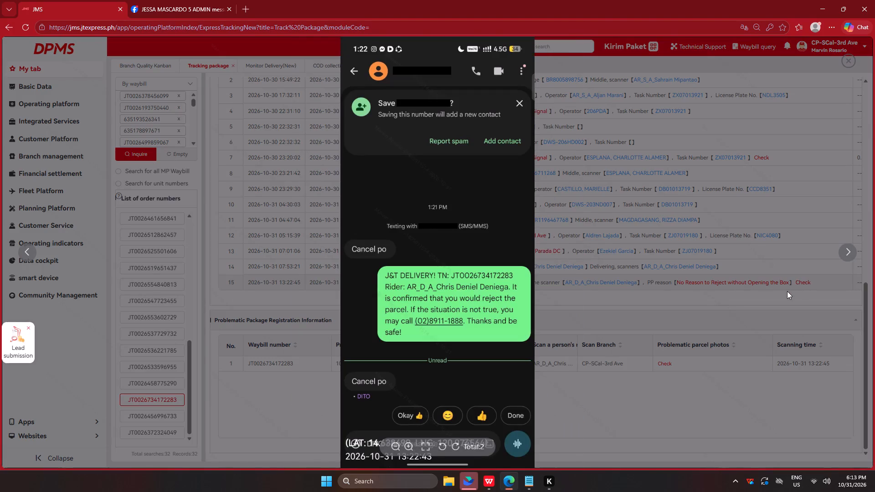
key("Right")
key("Left")
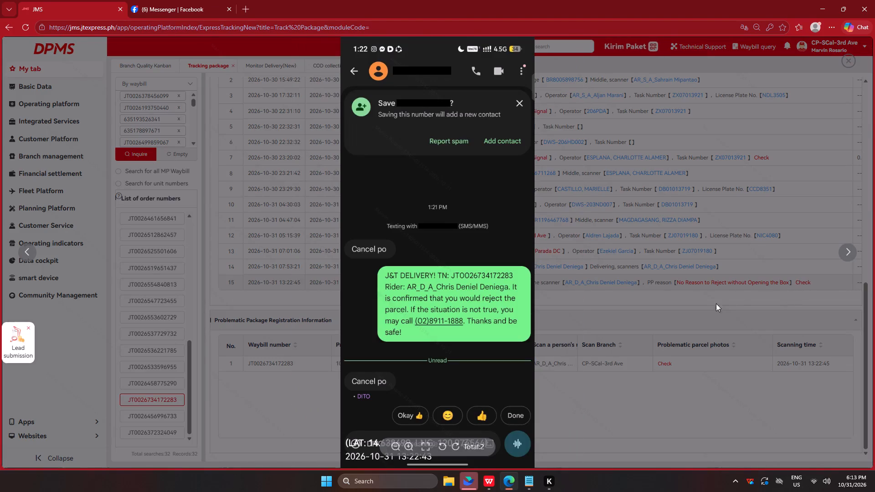
key("Escape")
key("alt+Tab")
scroll(368, 325, "up", 12)
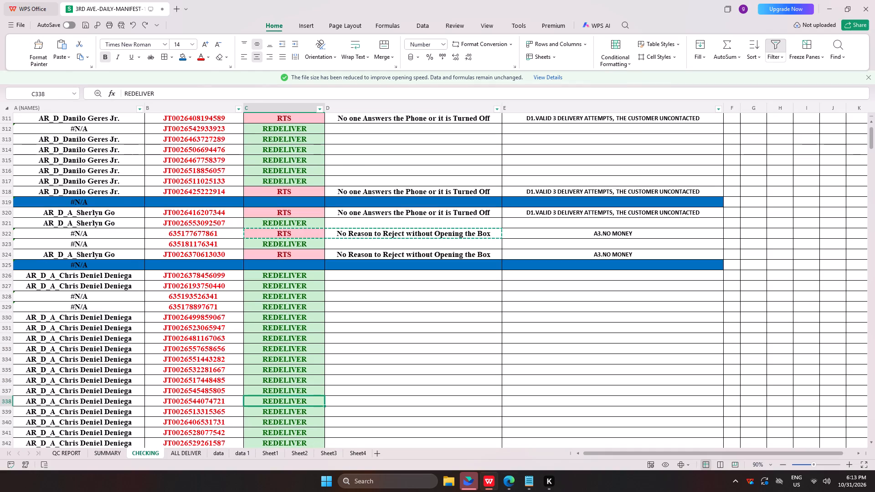
left_click_drag(299, 253, 381, 254)
key("ctrl+c")
scroll(339, 328, "down", 9)
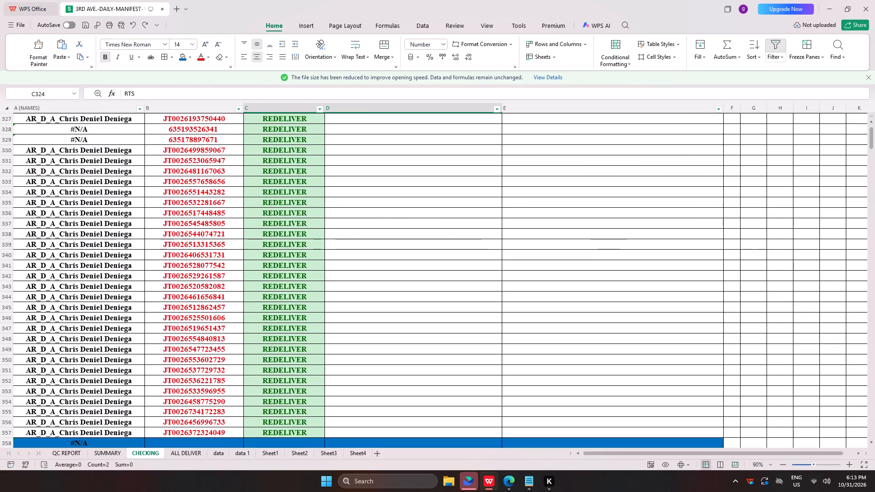
Paste the copied RTS status and reason "No Reason to Reject without Opening the Box" into C355 and D355 of CHECKING.
scroll(333, 344, "down", 4)
key("alt+Tab")
key("alt+Tab")
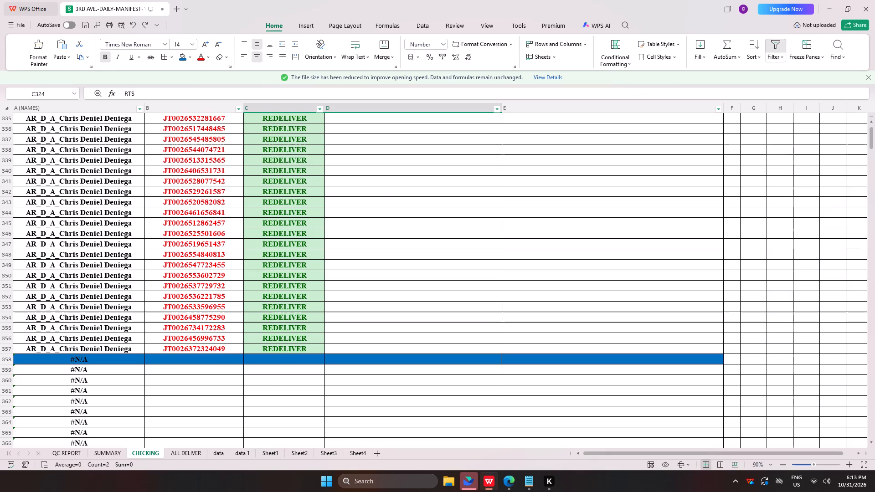
left_click(268, 329)
key("ctrl+v")
key("alt+Tab")
left_click(161, 412)
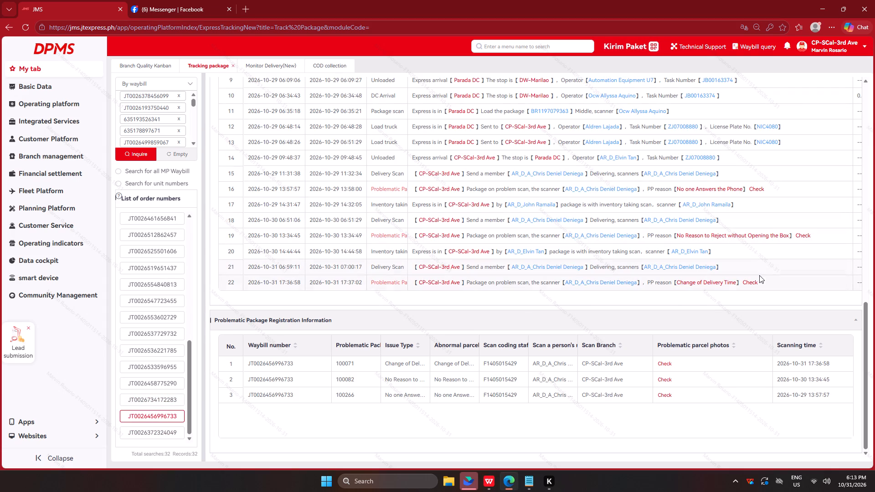
left_click(756, 277)
left_click(755, 278)
left_click(752, 284)
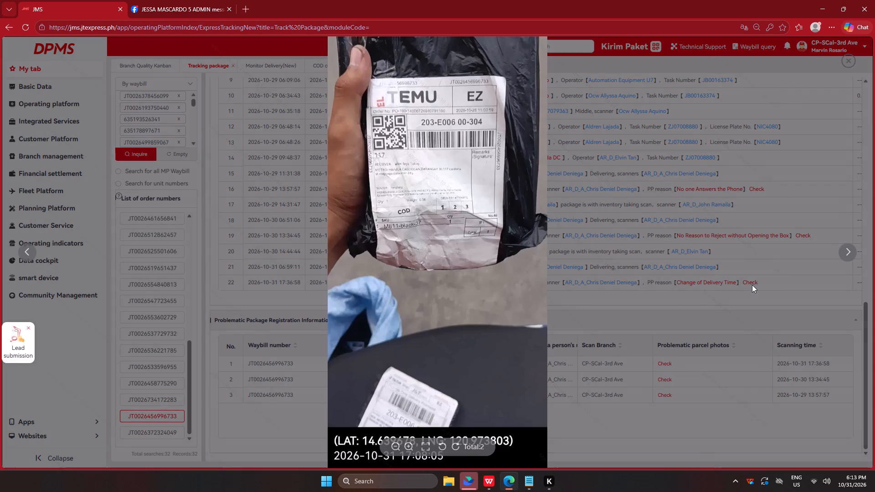
key("Up")
key("Right")
key("Right")
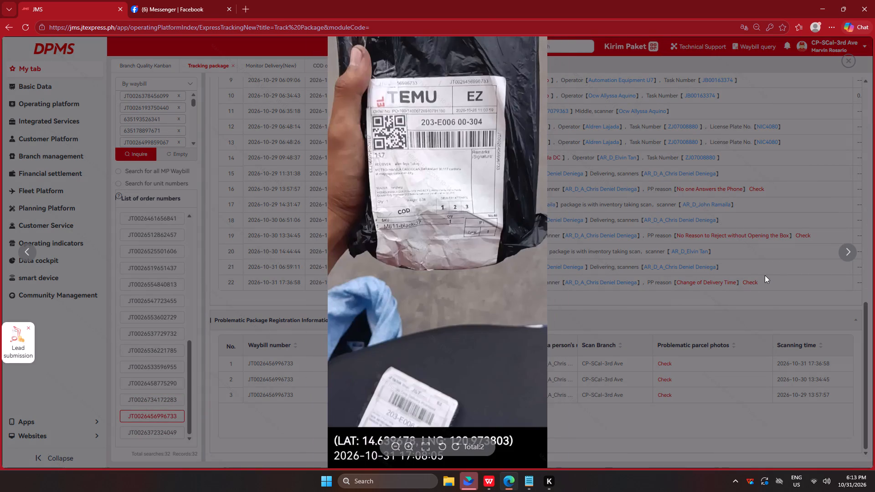
key("Left")
key("Escape")
left_click(164, 433)
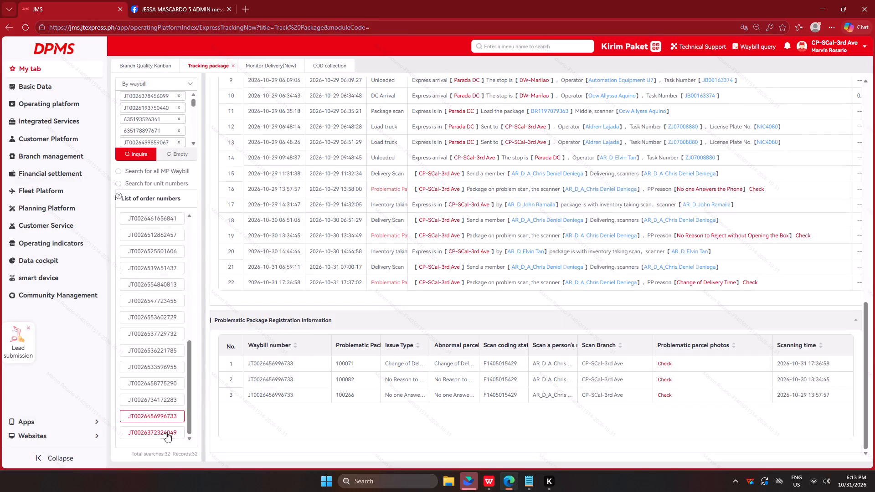
left_click(752, 283)
key("Right")
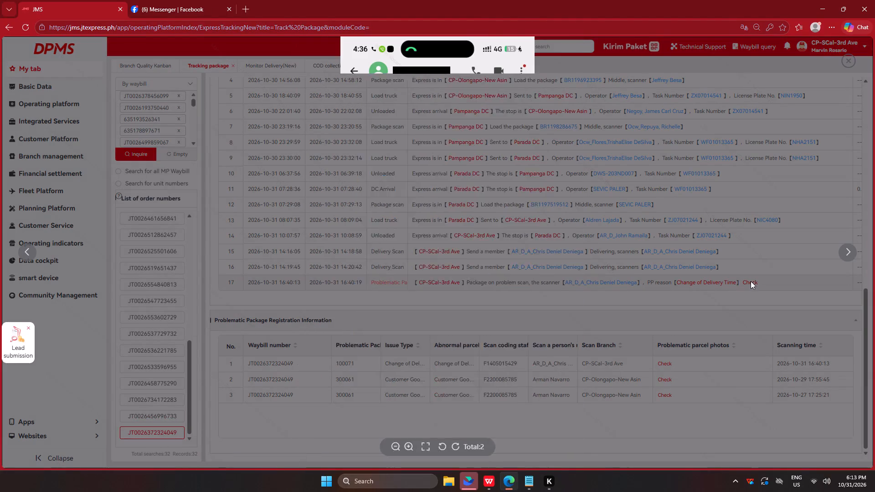
key("Right")
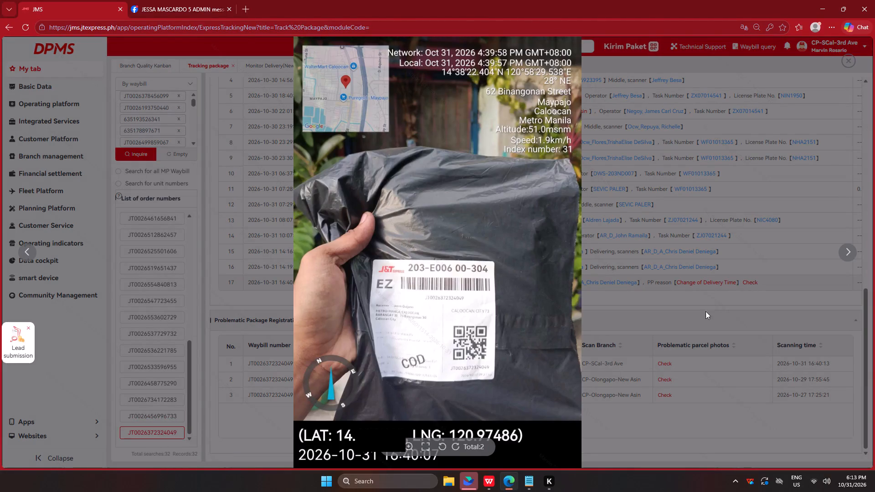
key("Escape")
key("alt+Tab")
left_click(295, 349)
key("ctrl+v")
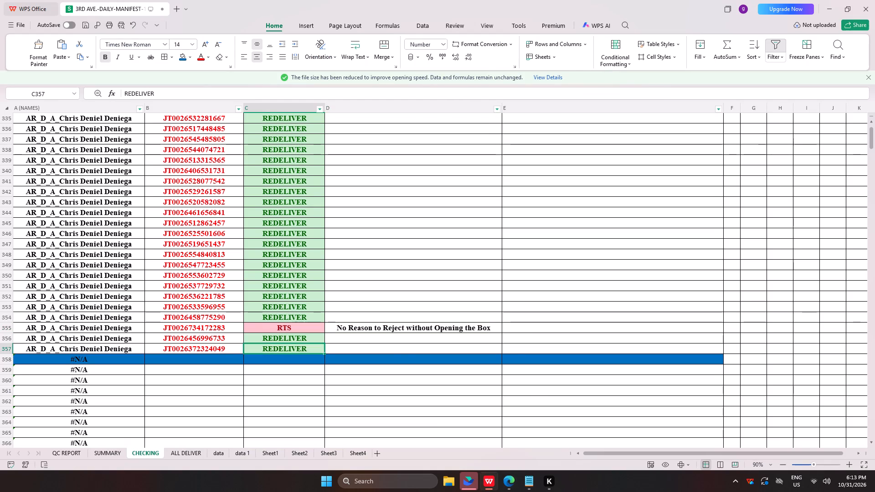
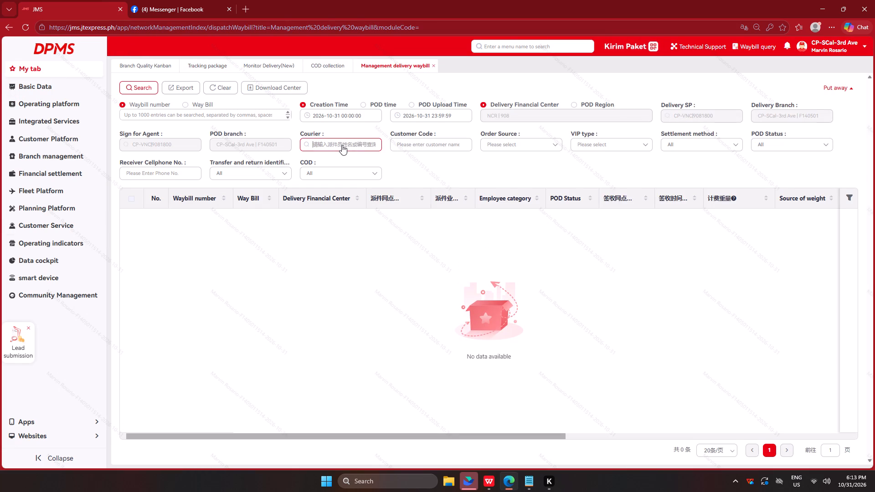
Search the delivery waybills created on 2026-10-31 for the AR_D courier matching "laure".
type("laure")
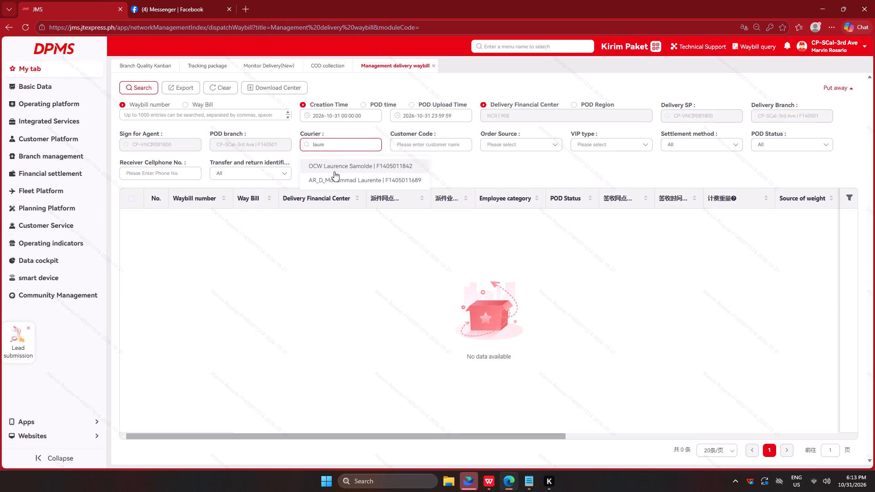
left_click(338, 182)
left_click(135, 89)
left_click(325, 112)
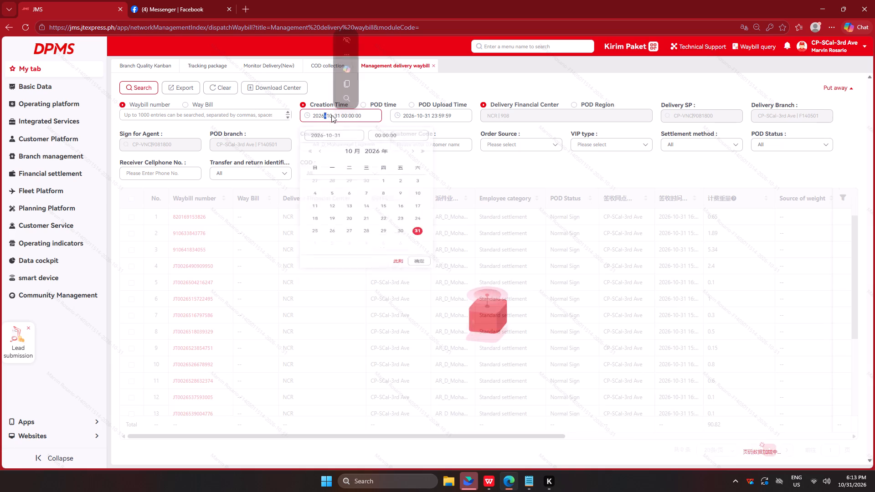
left_click(384, 195)
left_click(411, 293)
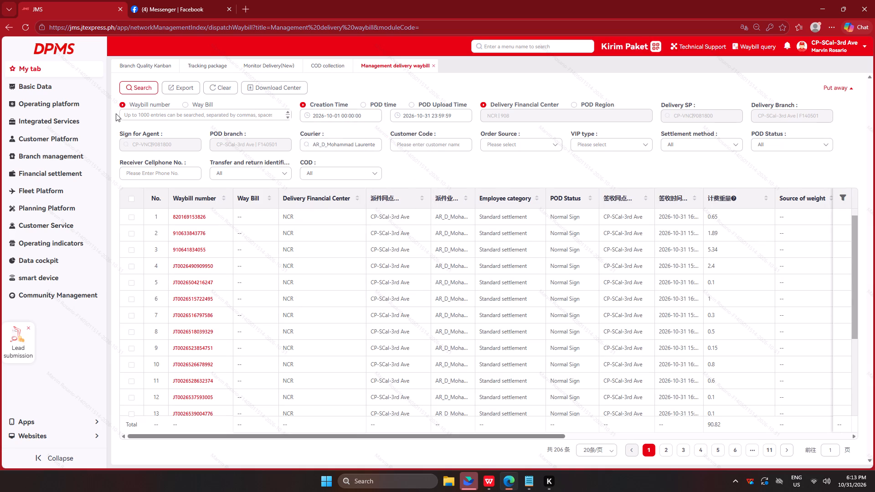
left_click(139, 84)
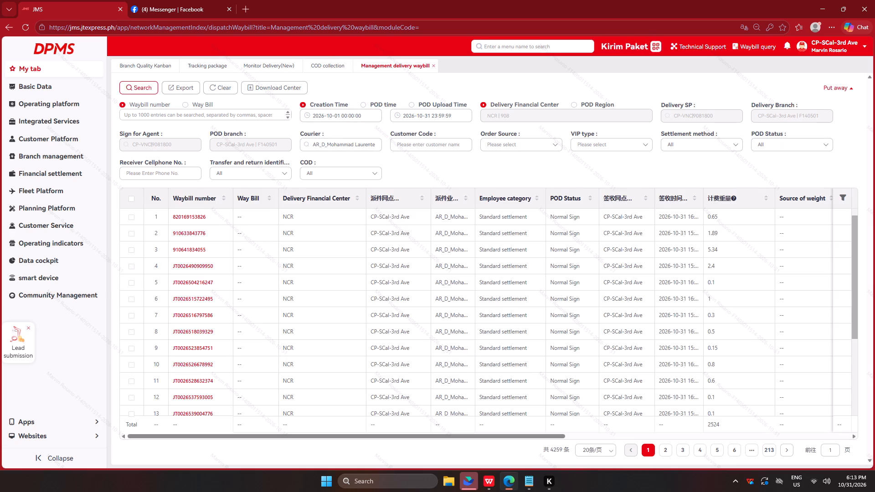
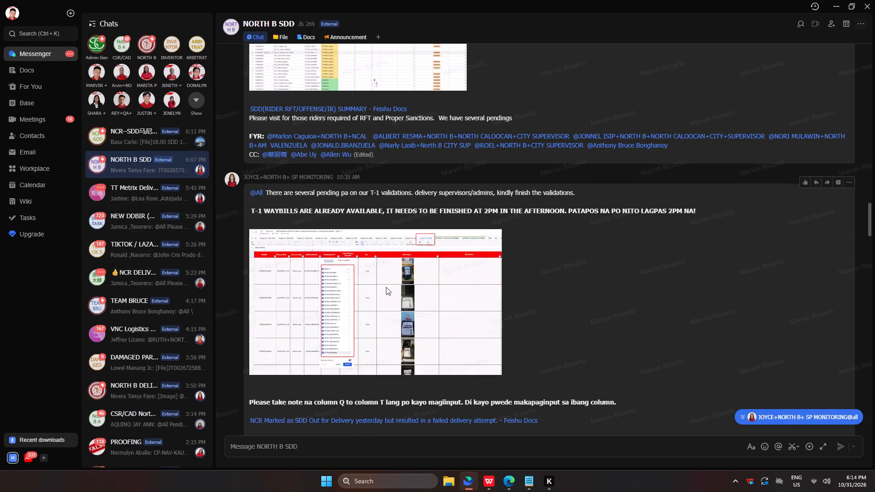
scroll(386, 287, "down", 20)
scroll(386, 287, "down", 2)
middle_click(604, 290)
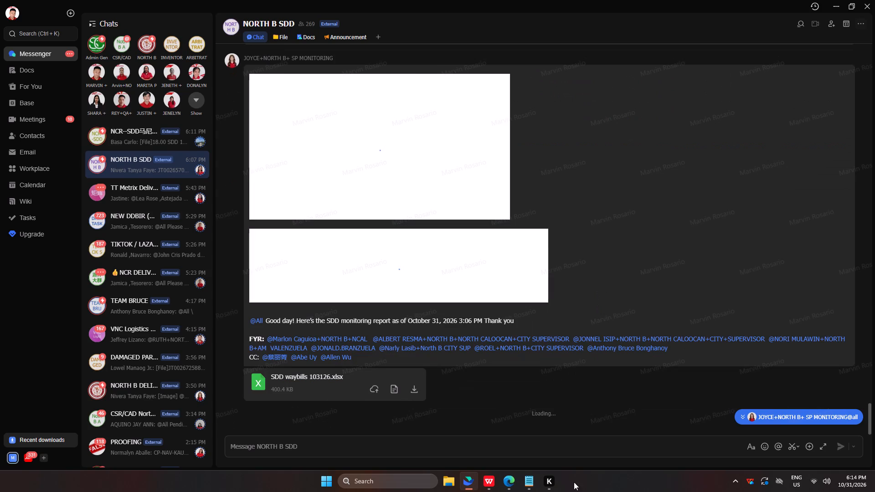
left_click(581, 436)
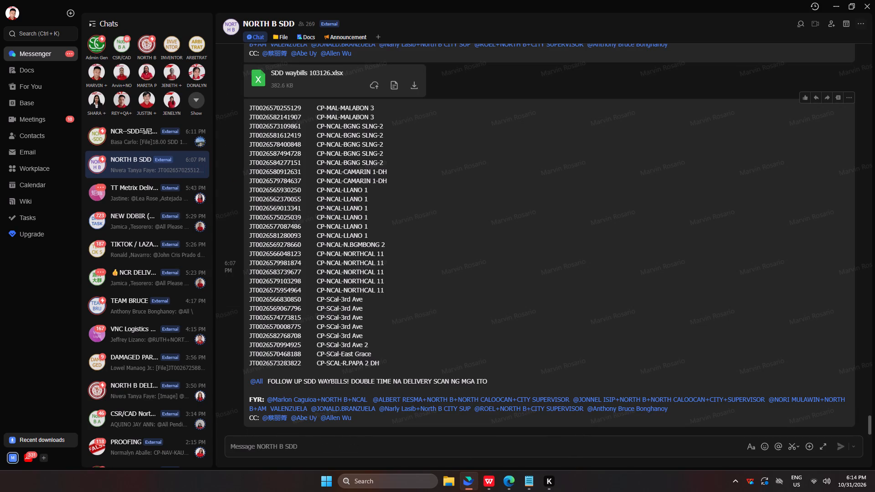
left_click_drag(365, 334, 255, 298)
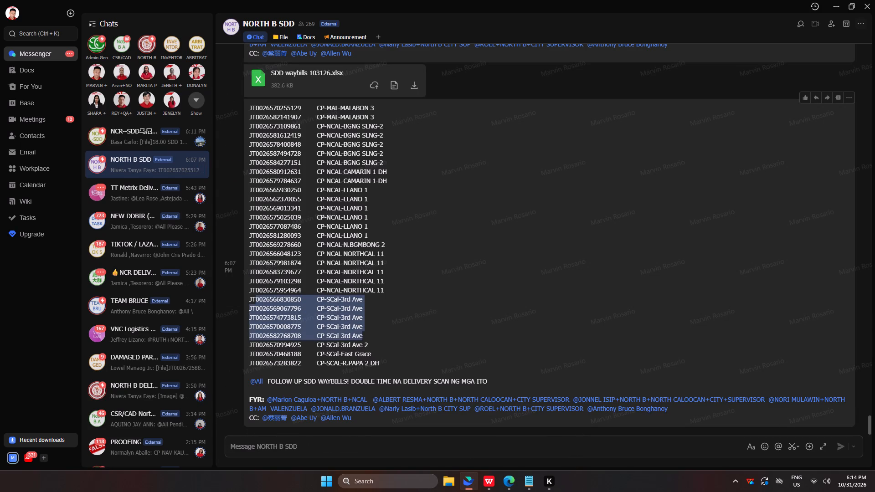
left_click_drag(255, 298, 248, 298)
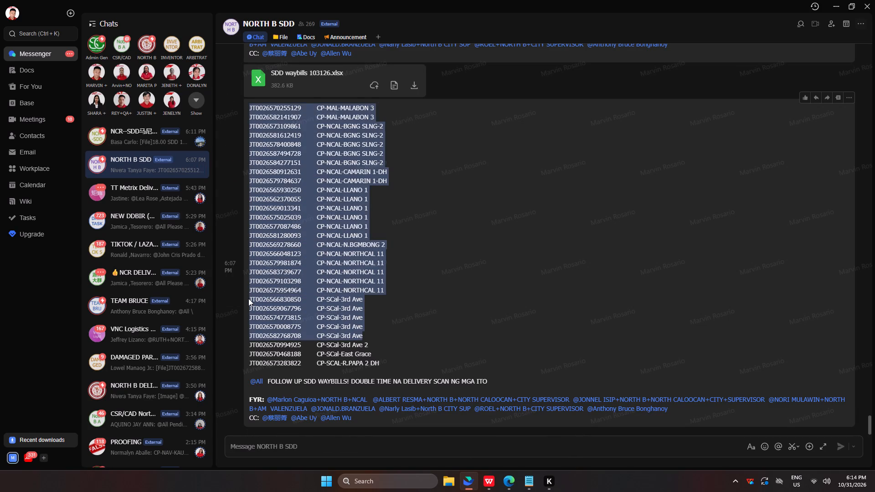
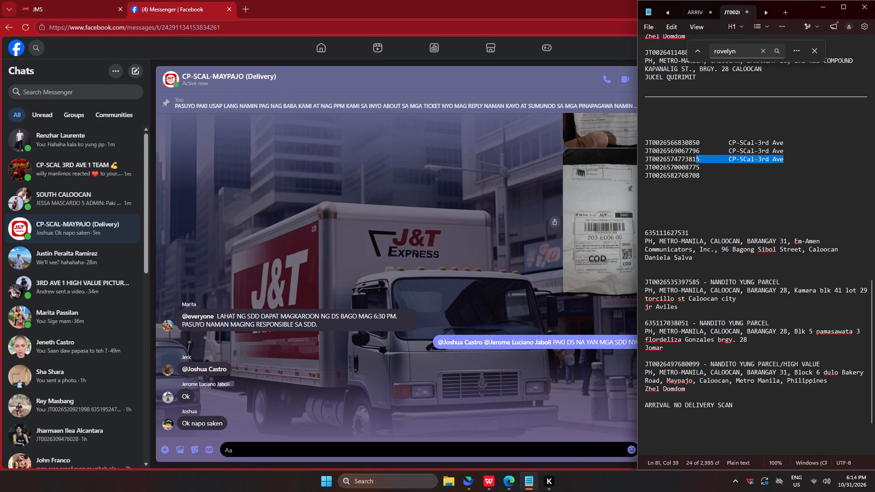
left_click_drag(694, 162, 701, 160)
key("ctrl+x")
left_click_drag(797, 150, 701, 154)
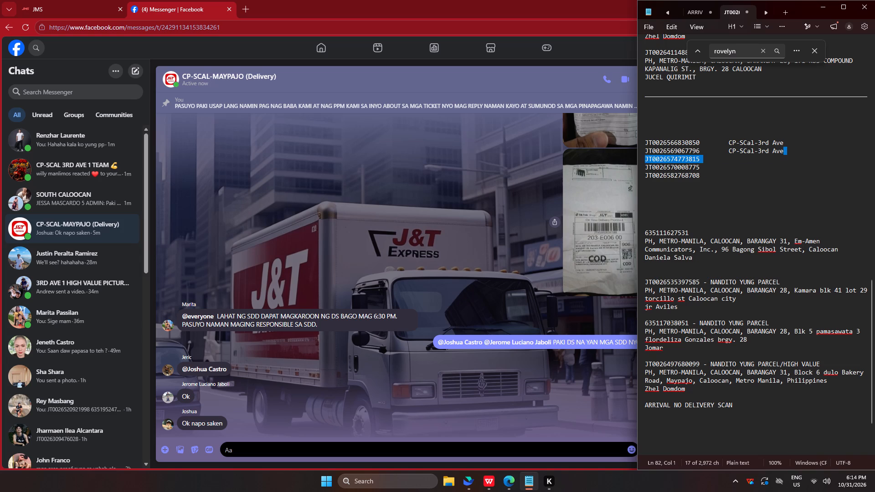
left_click_drag(701, 154, 700, 151)
key("ctrl+x")
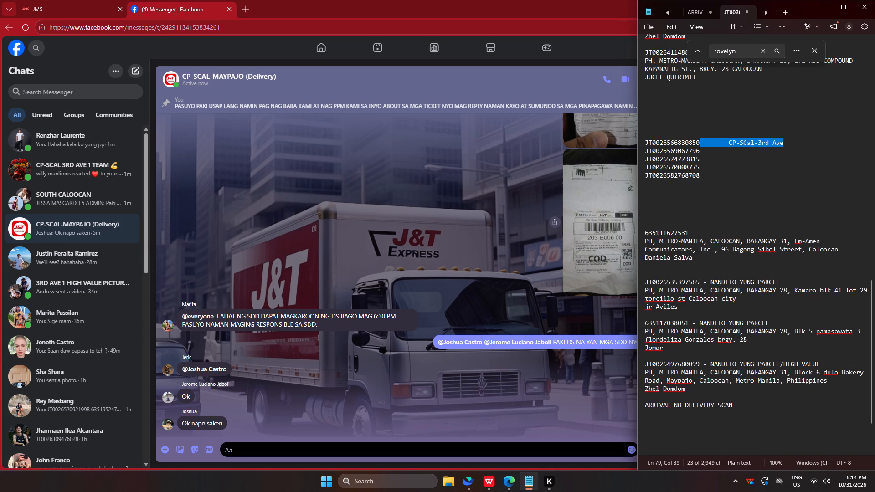
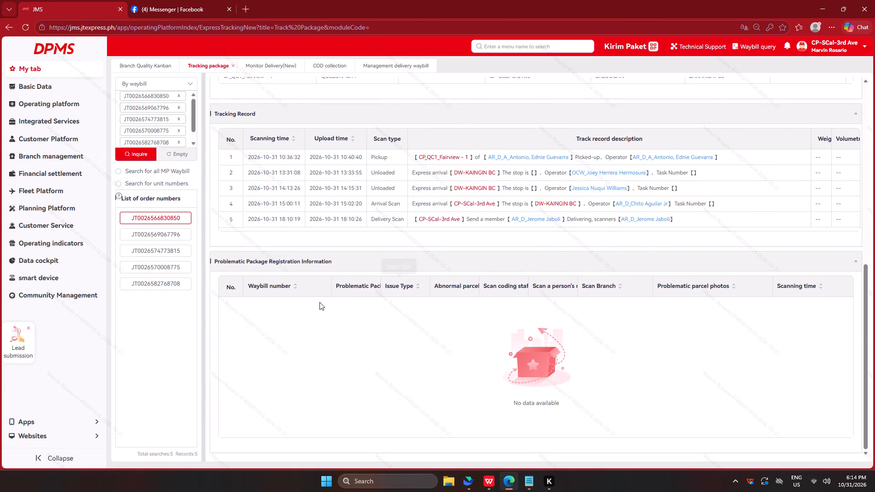
left_click(154, 236)
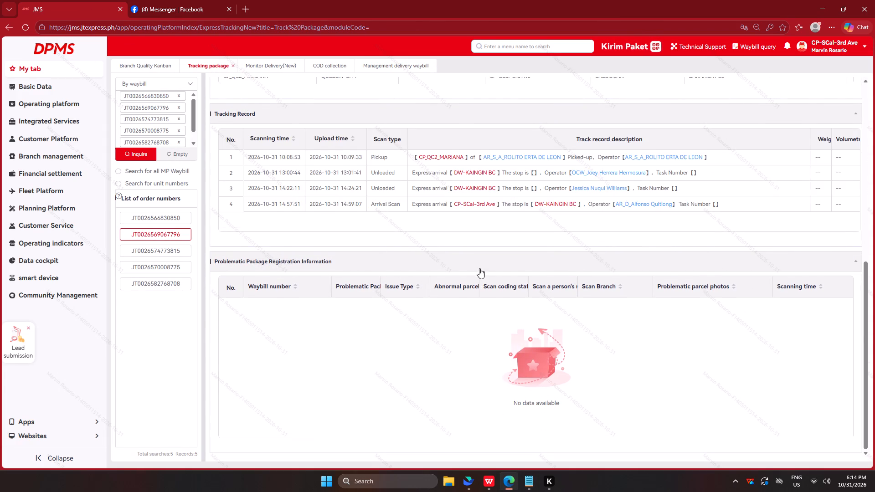
scroll(494, 265, "up", 6)
left_click(484, 241)
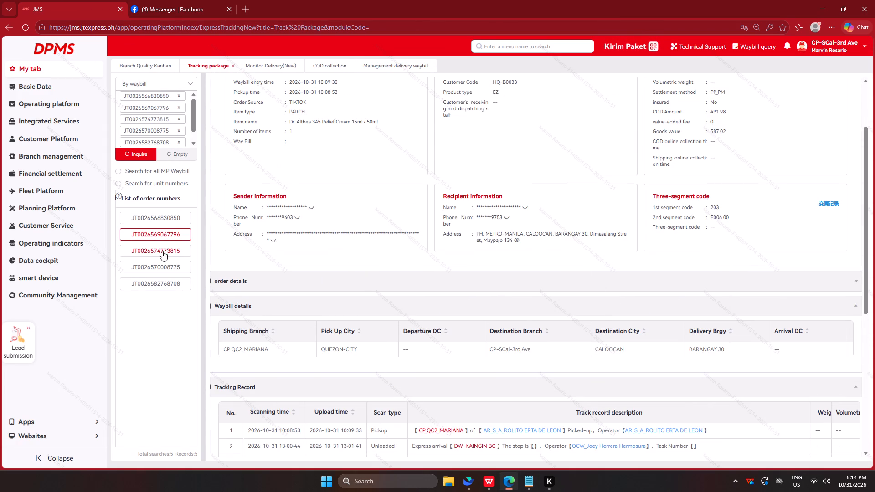
left_click(162, 251)
left_click(556, 238)
scroll(544, 266, "down", 7)
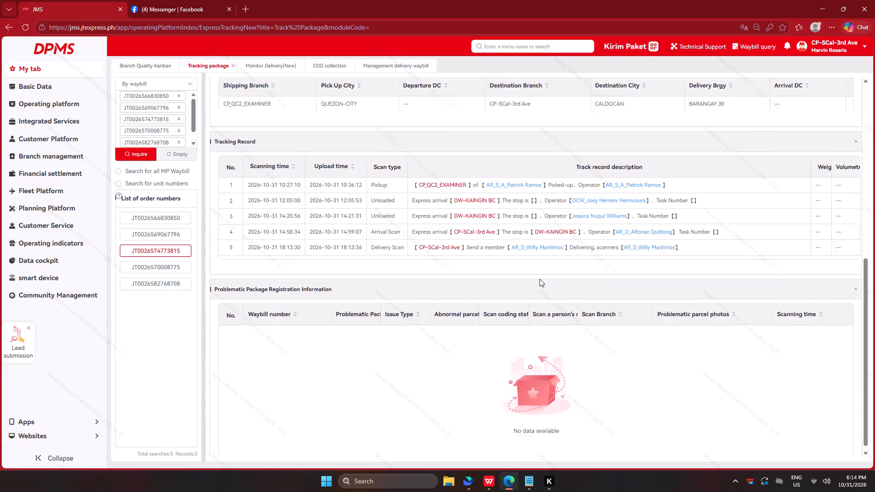
left_click(170, 267)
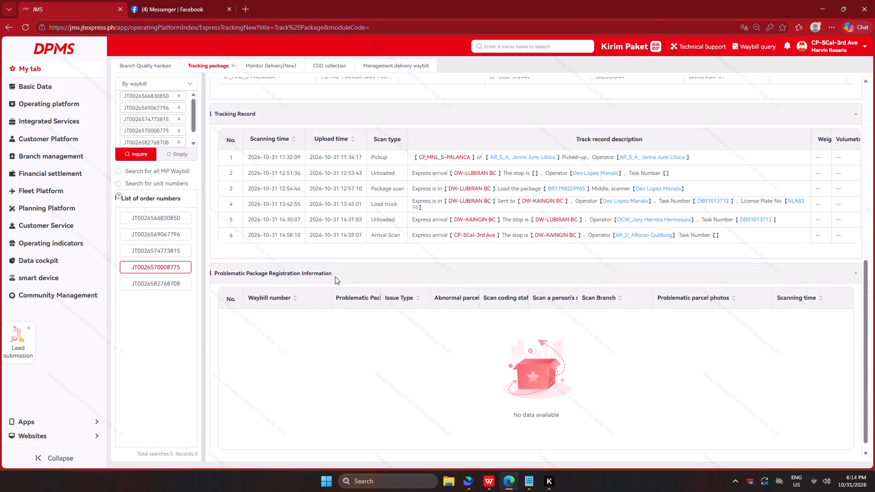
scroll(447, 247, "up", 6)
left_click(558, 232)
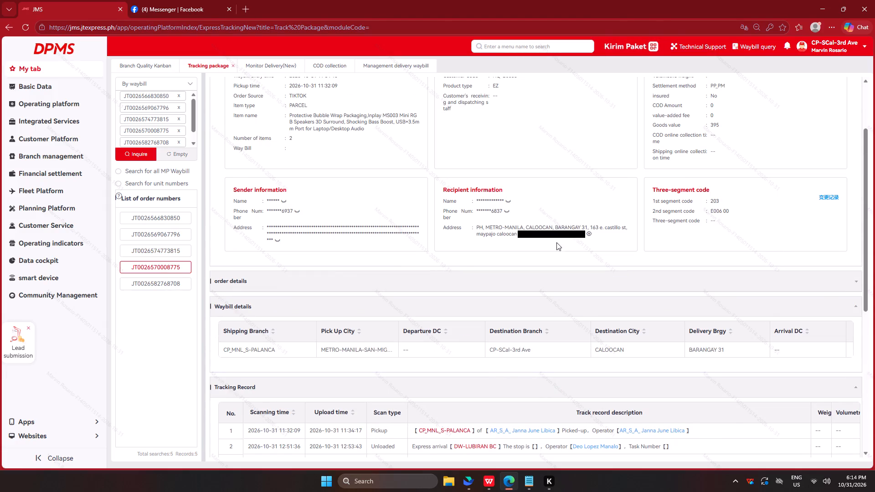
scroll(526, 260, "down", 7)
left_click(171, 231)
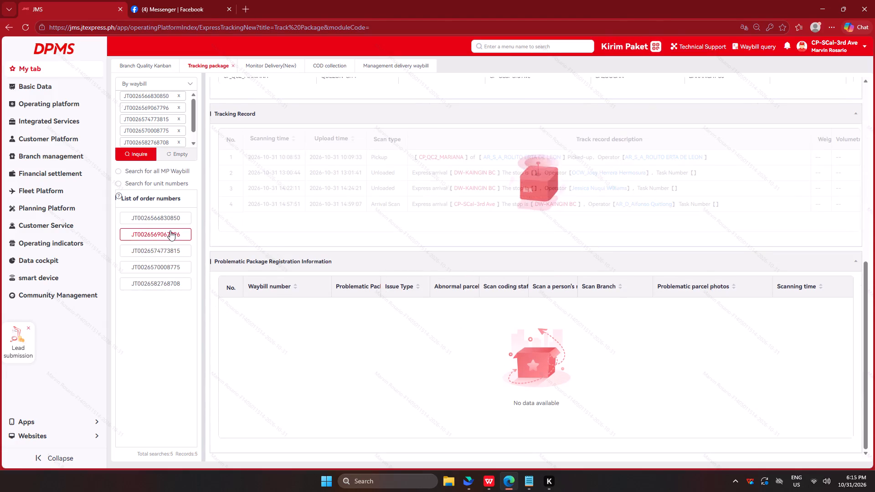
double_click(170, 231)
key("ctrl+c")
key("ctrl+c")
key("ctrl+c")
key("ctrl+c")
key("ctrl+c")
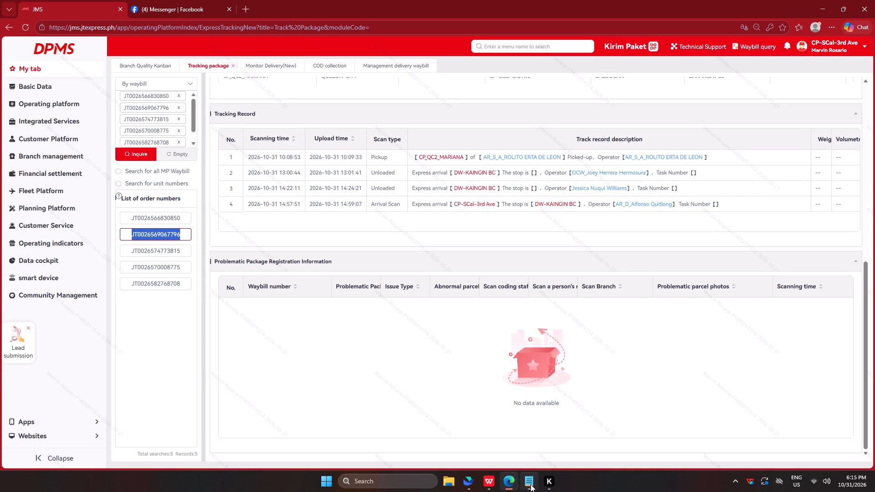
left_click(530, 484)
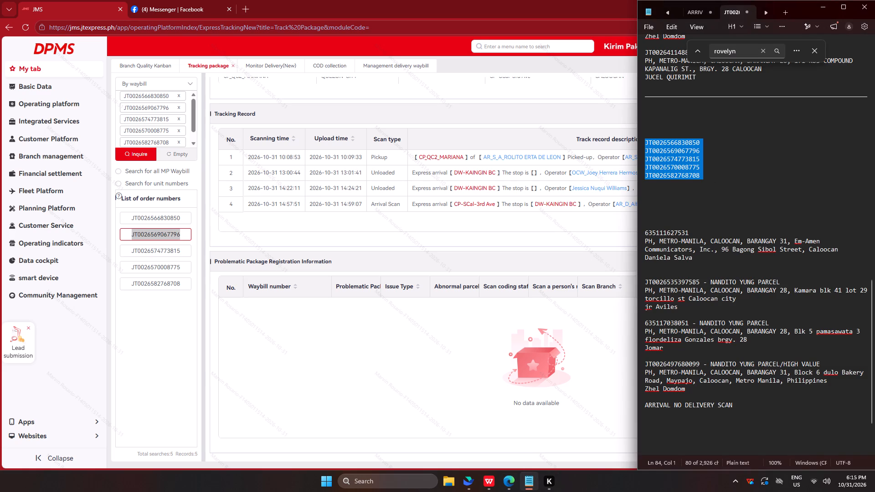
left_click_drag(715, 181, 630, 136)
key("ctrl+v")
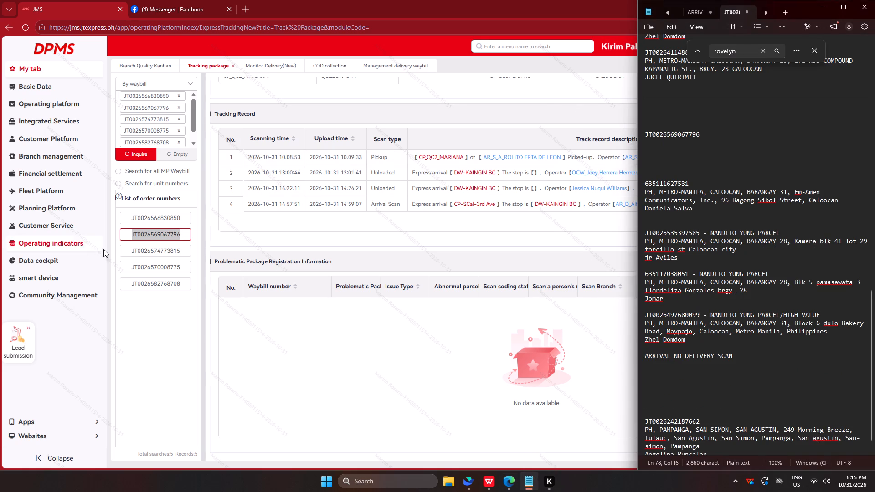
left_click(153, 252)
left_click(163, 275)
left_click(165, 265)
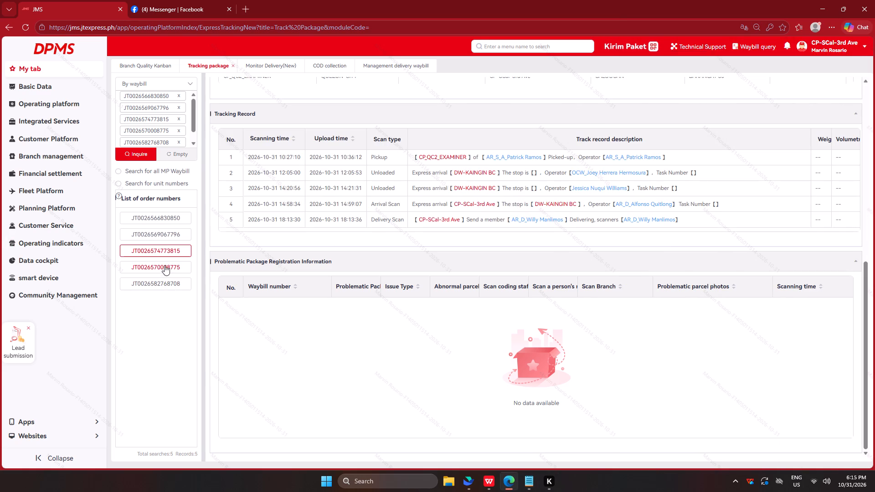
left_click(165, 282)
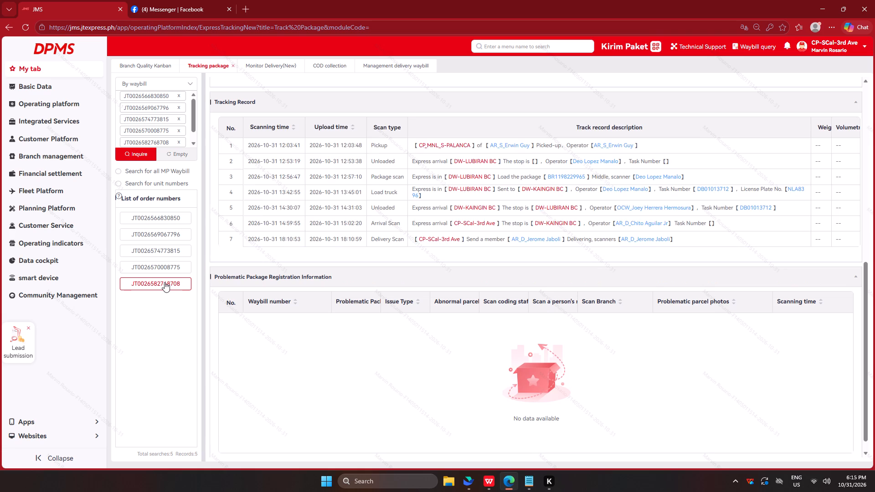
triple_click(166, 270)
key("ctrl+c")
key("ctrl+c")
key("ctrl+c")
key("alt+Tab")
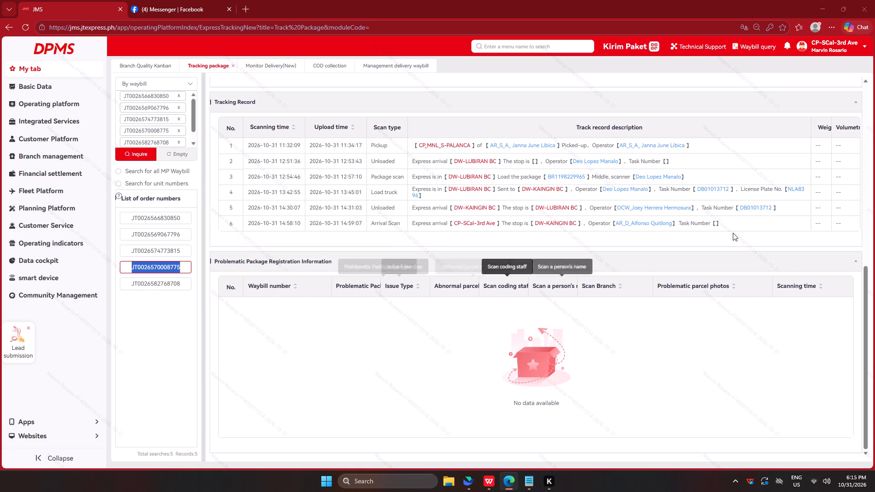
key("Return")
key("ctrl+v")
scroll(337, 296, "up", 7)
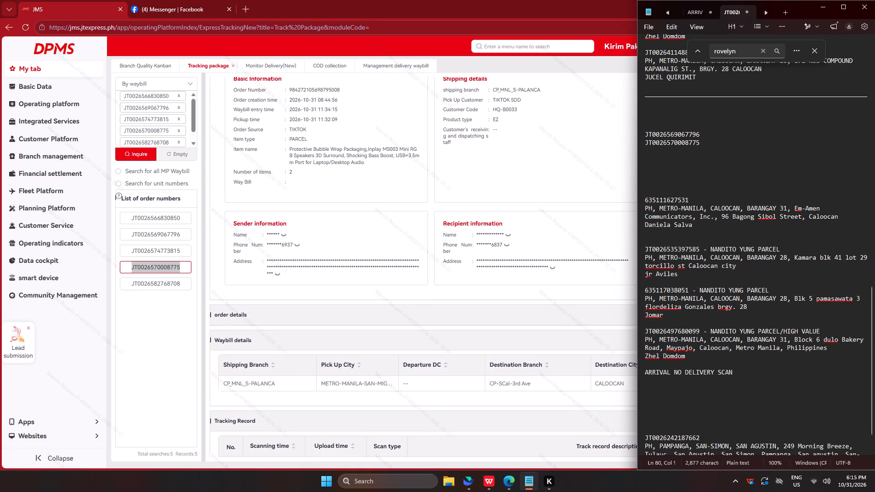
left_click_drag(714, 149, 609, 134)
key("ctrl+c")
key("ctrl+c")
key("ctrl+c")
key("ctrl+c")
left_click(179, 155, "ctrl")
left_click(170, 125)
key("ctrl+v")
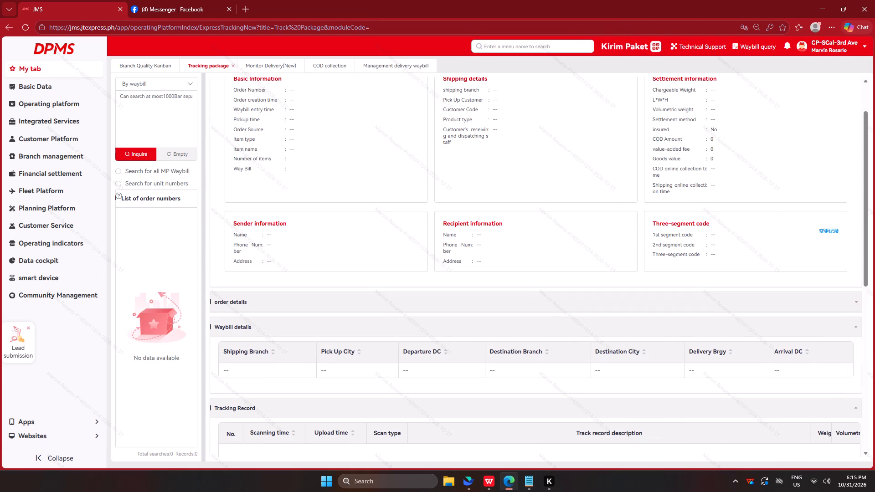
left_click(146, 151)
left_click(476, 265)
triple_click(482, 266)
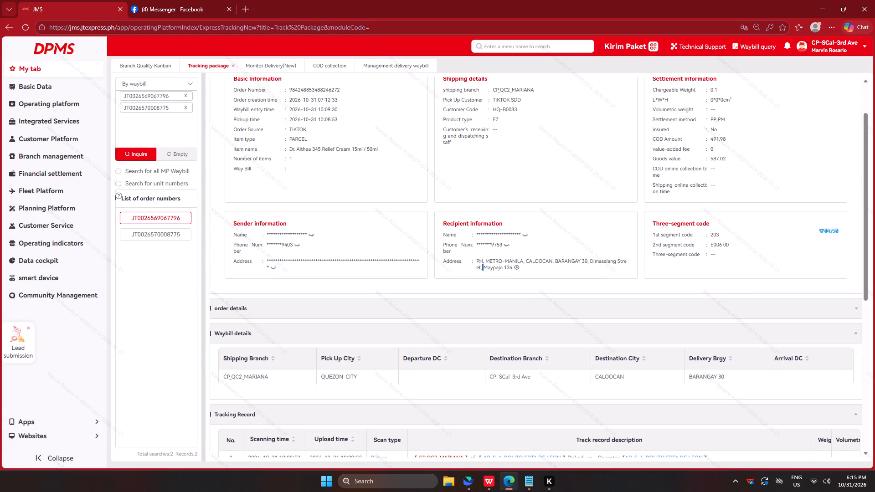
key("ctrl+c")
key("ctrl+c")
key("ctrl+c")
key("alt+Tab")
left_click(707, 134)
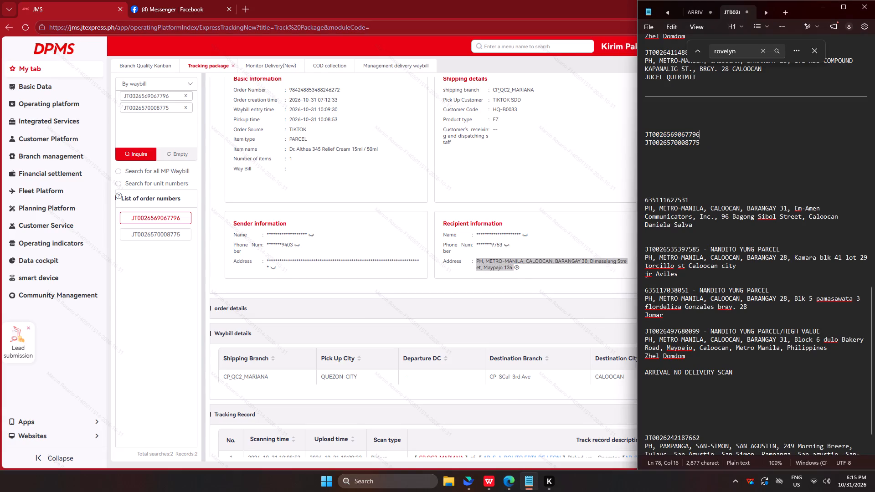
key("Return")
key("ctrl+v")
left_click(523, 236)
triple_click(520, 236)
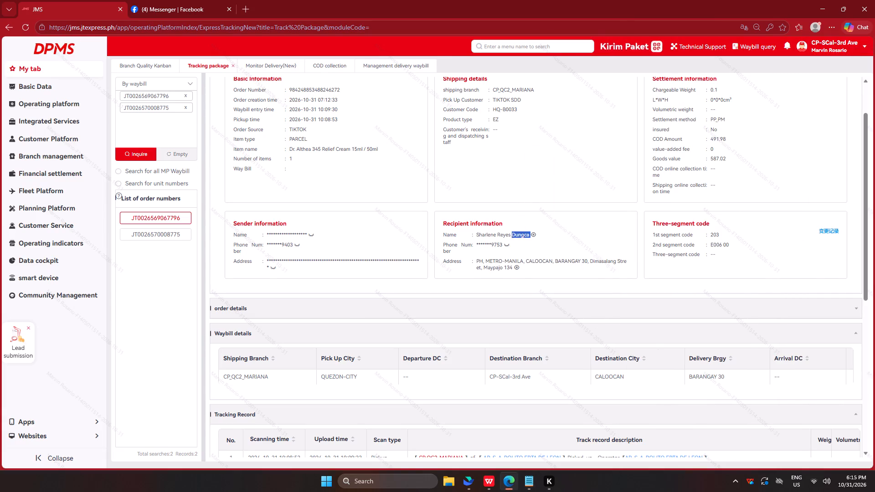
key("ctrl+c")
key("ctrl+c")
key("alt+Tab")
key("ctrl+v")
left_click(138, 231)
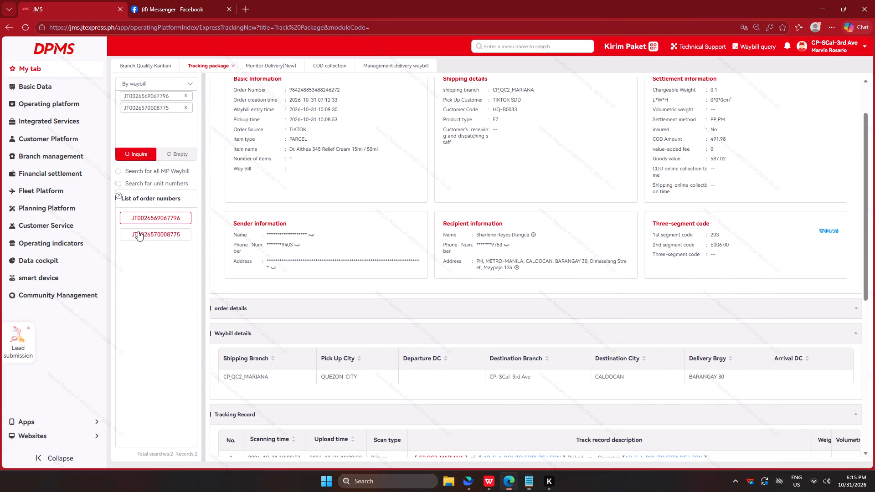
triple_click(551, 265)
double_click(551, 266, "ctrl")
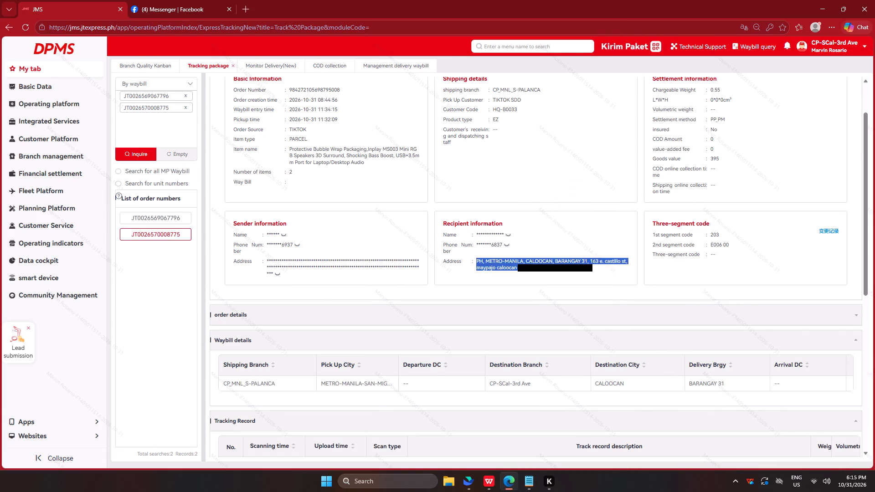
key("ctrl+c")
key("ctrl+c")
key("alt+Tab")
left_click(706, 171)
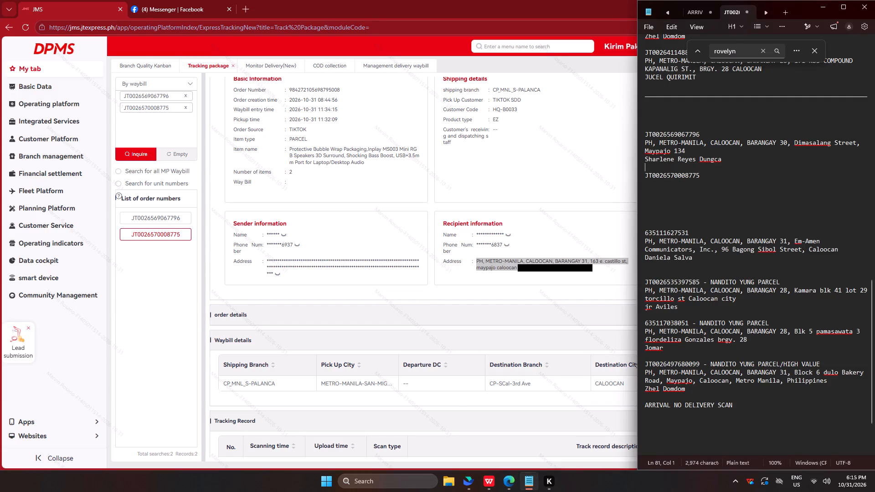
key("Return")
key("BackSpace")
left_click(716, 172)
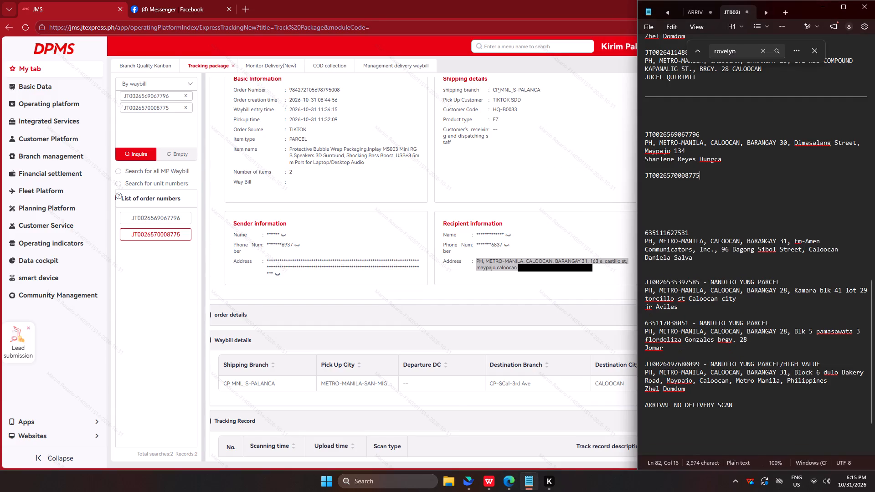
key("Return")
key("ctrl+v")
left_click(509, 233)
triple_click(492, 234)
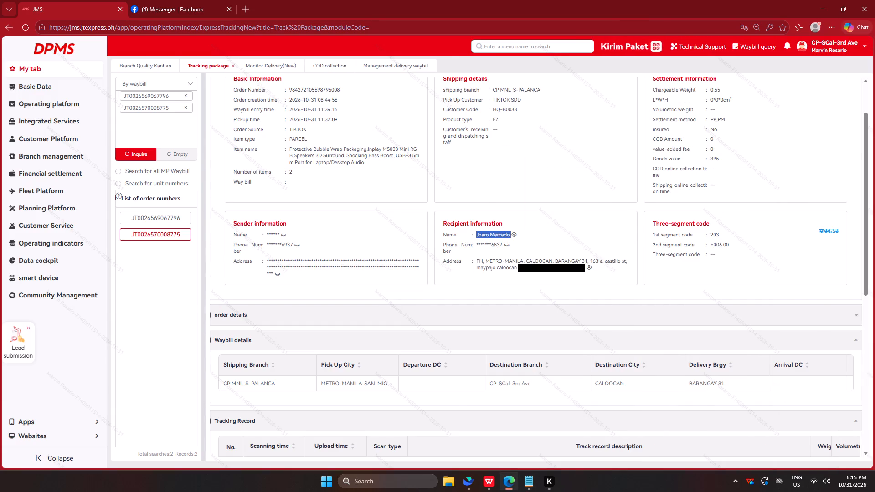
key("ctrl+c")
key("ctrl+c")
key("alt+Tab")
key("ctrl+v")
key("Return")
key("backslash")
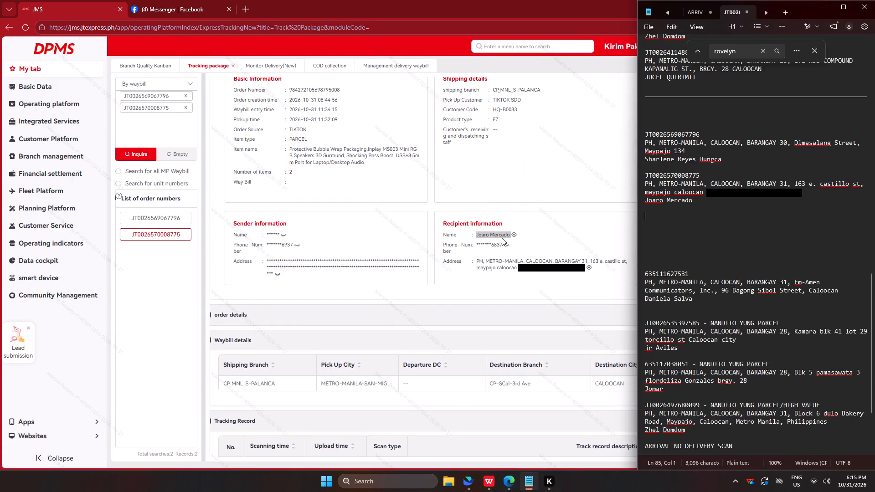
key("BackSpace")
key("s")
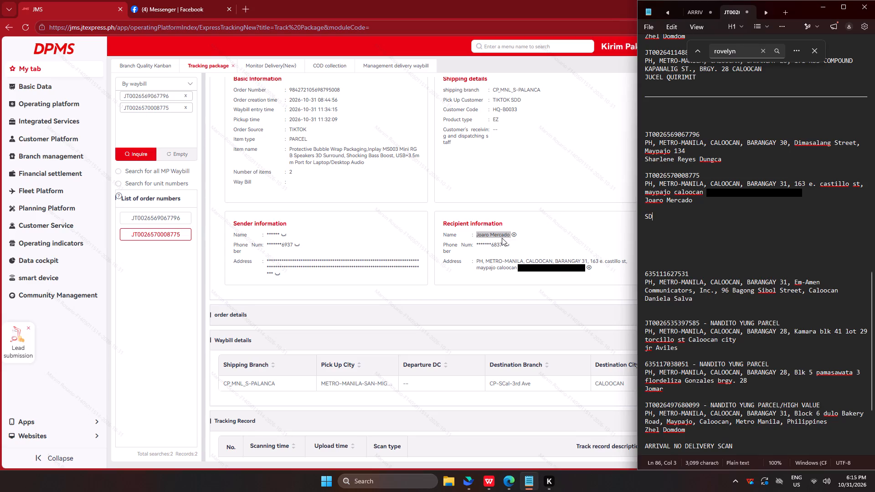
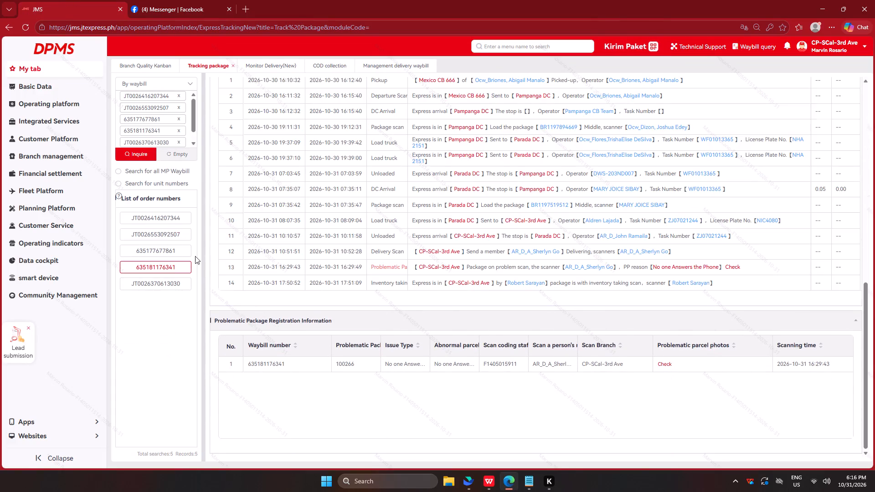
left_click(168, 232)
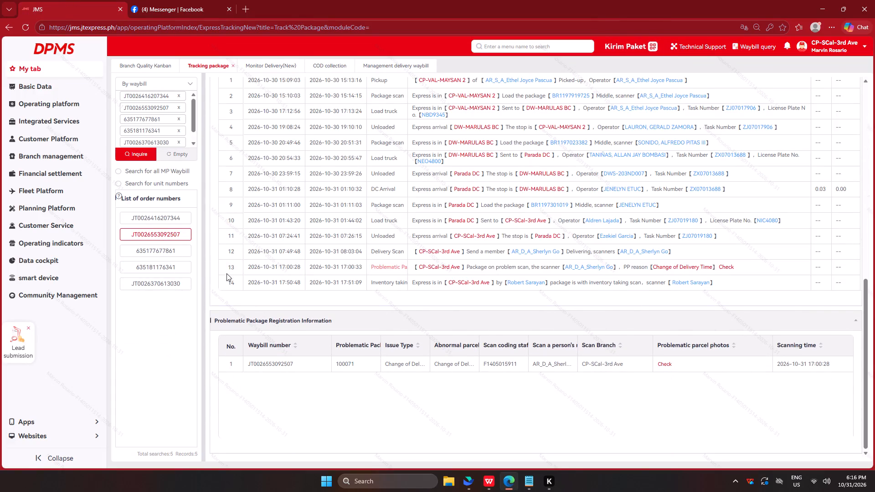
left_click(728, 263)
left_click(729, 267)
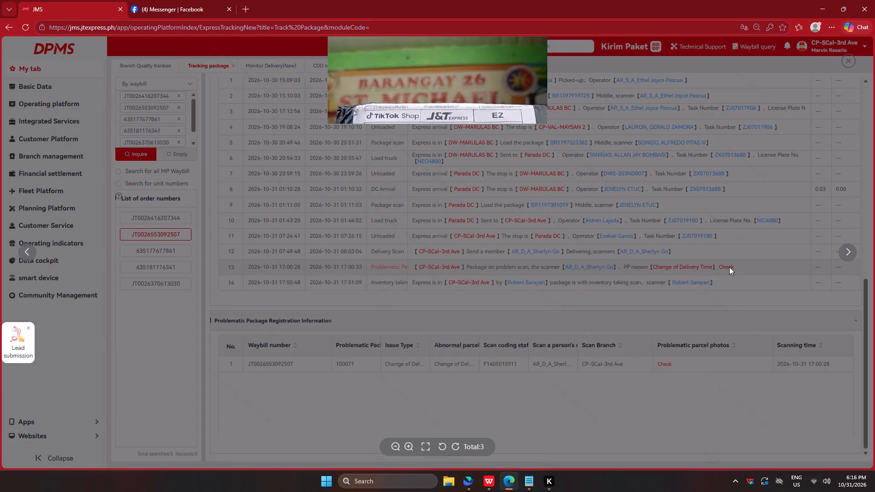
key("Down")
key("Right")
key("Right")
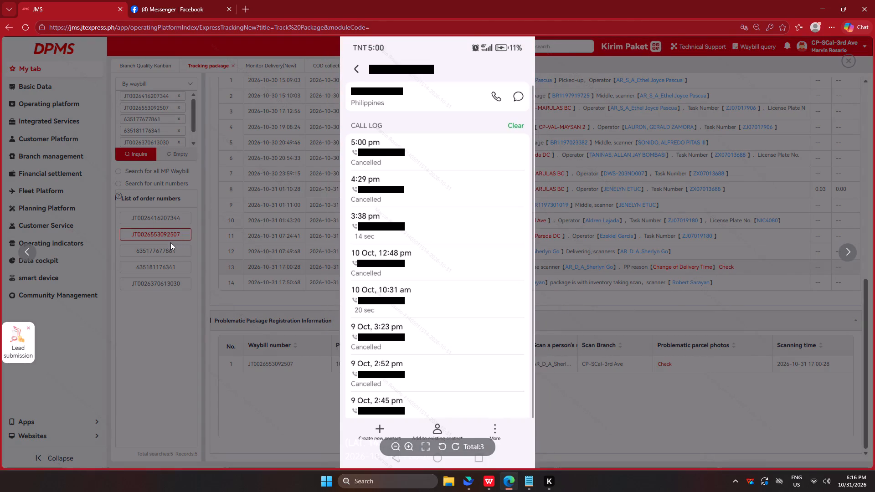
double_click(147, 232)
key("Escape")
left_click(156, 234)
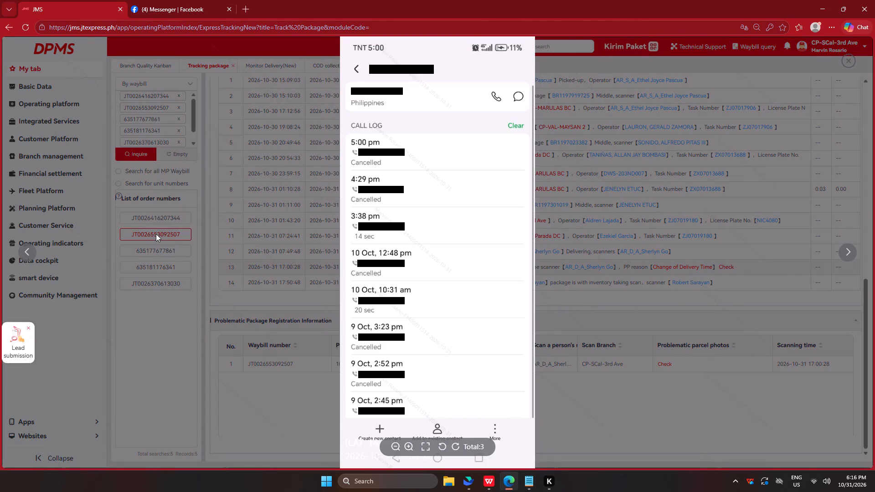
key("Escape")
triple_click(148, 233)
key("ctrl+c")
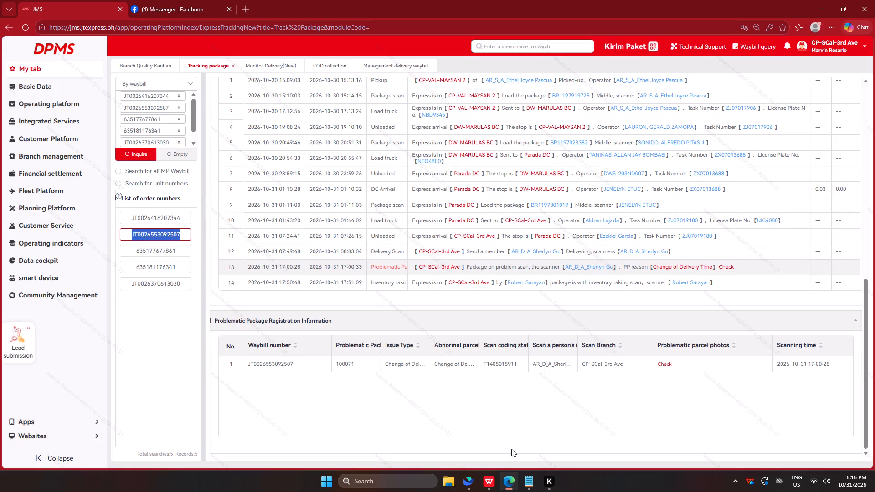
key("ctrl+c")
key("ctrl+c")
key("ctrl+c")
left_click(531, 487)
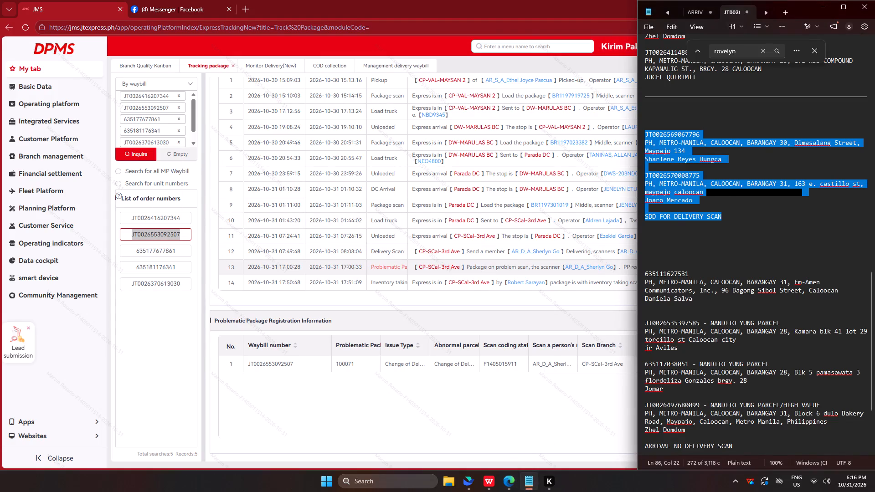
left_click(664, 246)
key("ctrl+v")
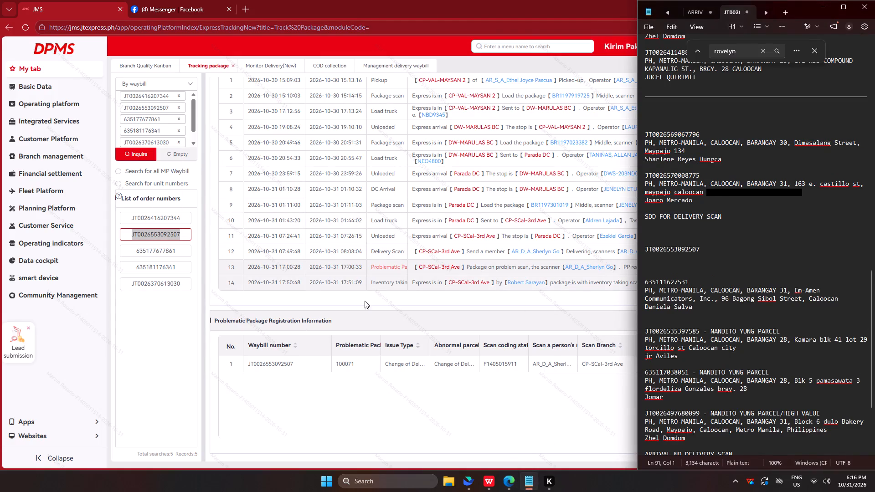
left_click(165, 252)
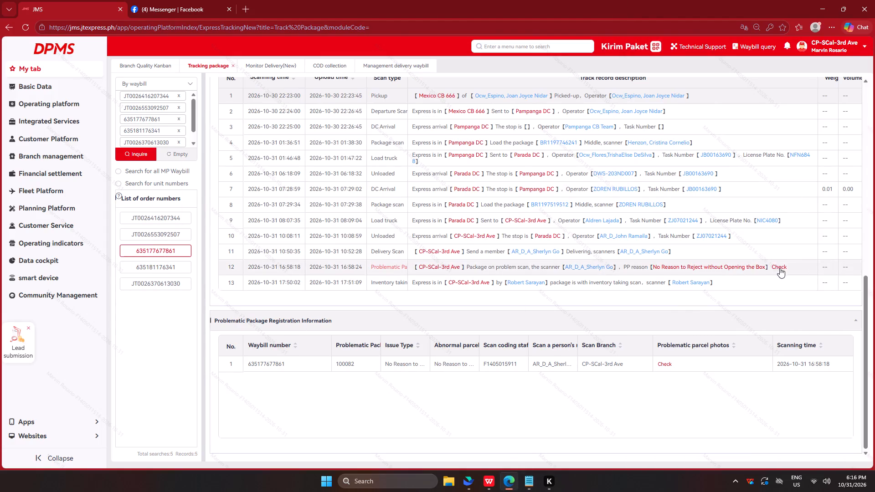
left_click(780, 268)
key("Down")
key("Right")
key("Right")
key("Left")
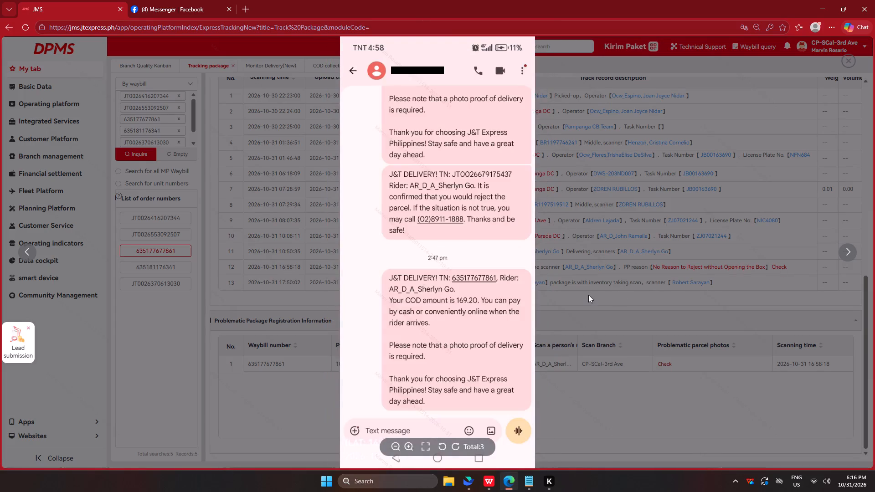
key("Right")
key("Right")
key("Left")
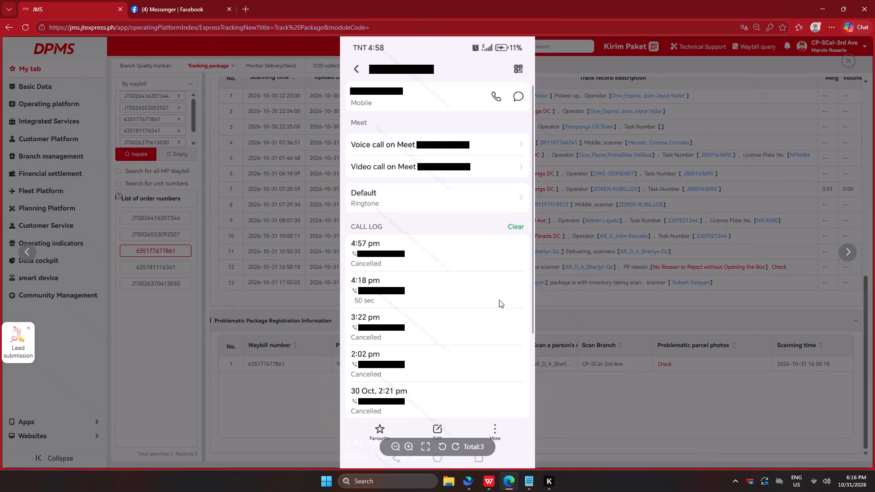
key("Right")
key("Right")
key("Left")
key("Right")
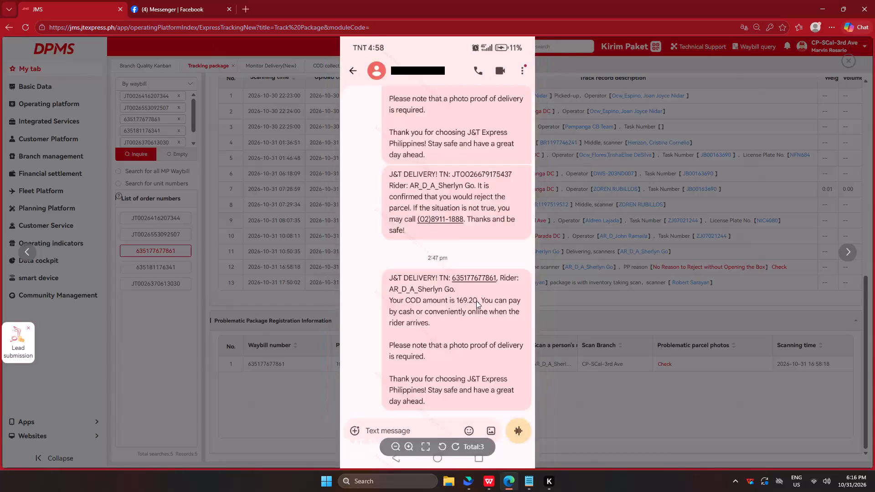
key("Left")
key("Right")
key("Right")
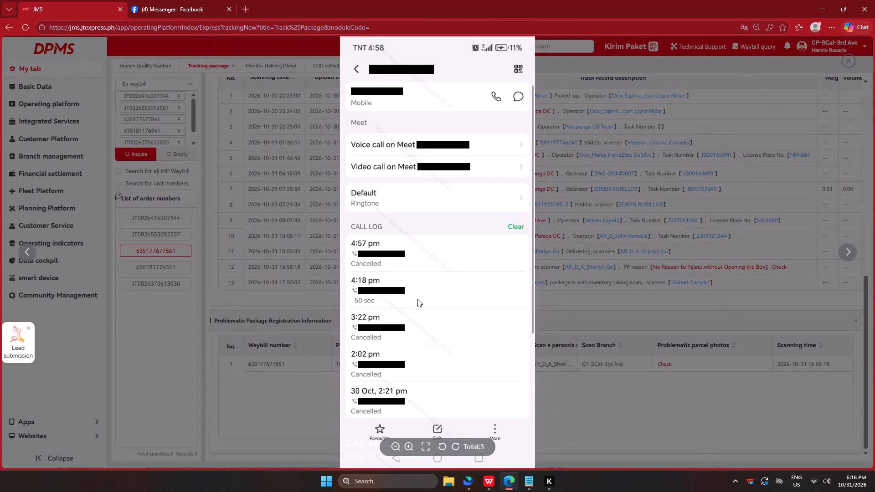
key("Right")
key("Escape")
left_click(171, 287)
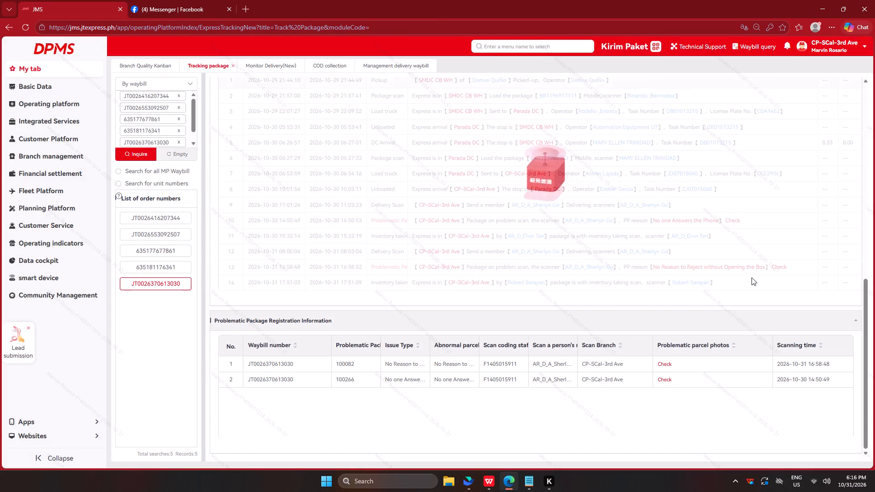
left_click(781, 270)
key("Right")
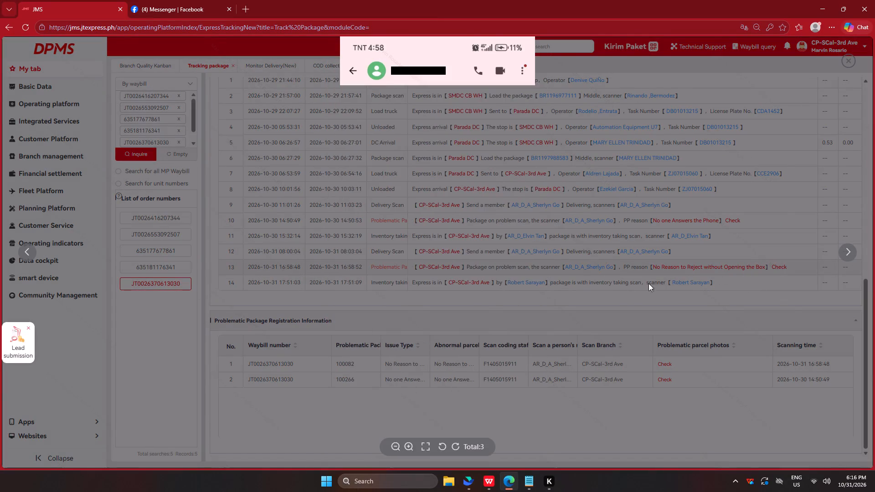
key("Right")
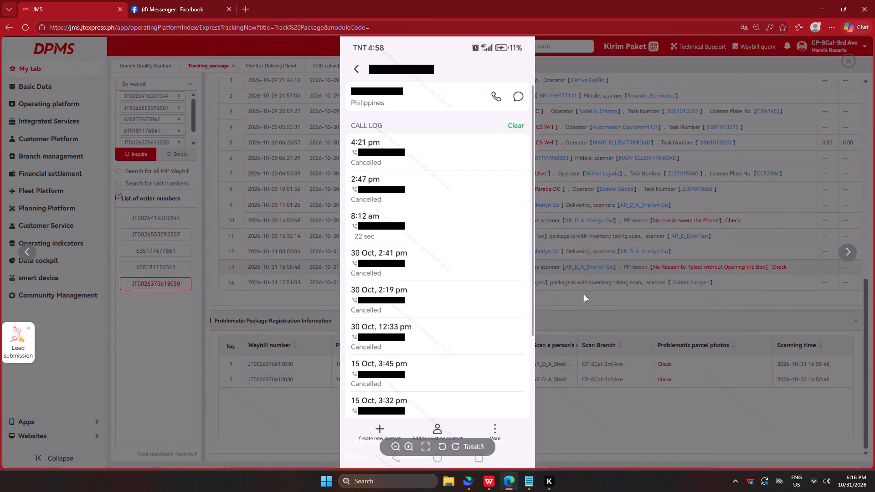
key("Left")
key("Escape")
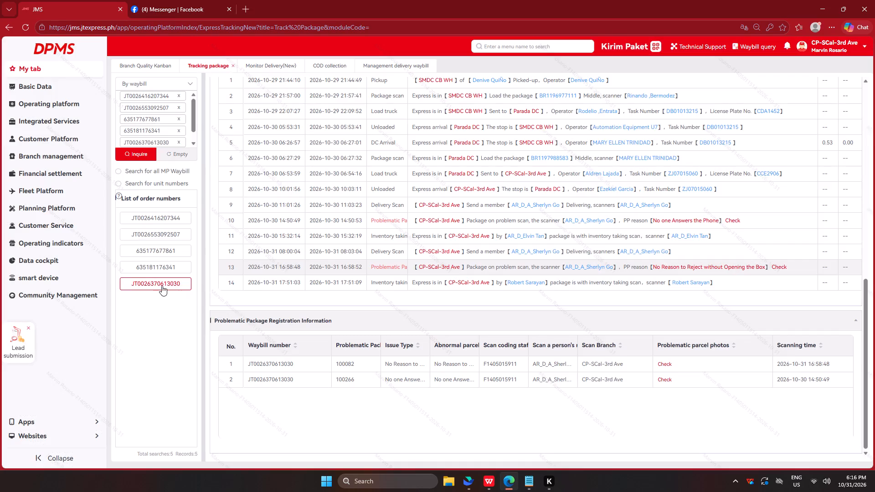
triple_click(163, 286)
key("ctrl+c")
key("ctrl+c")
key("alt+Tab")
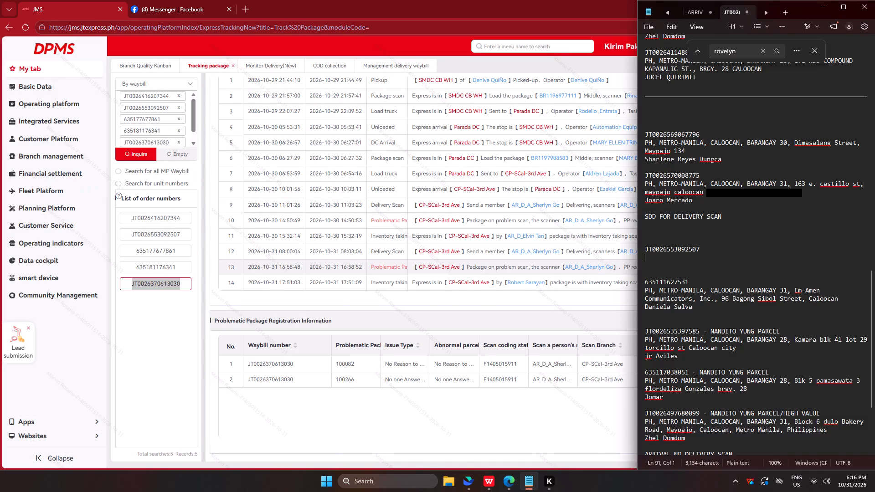
key("Return")
key("ctrl+v")
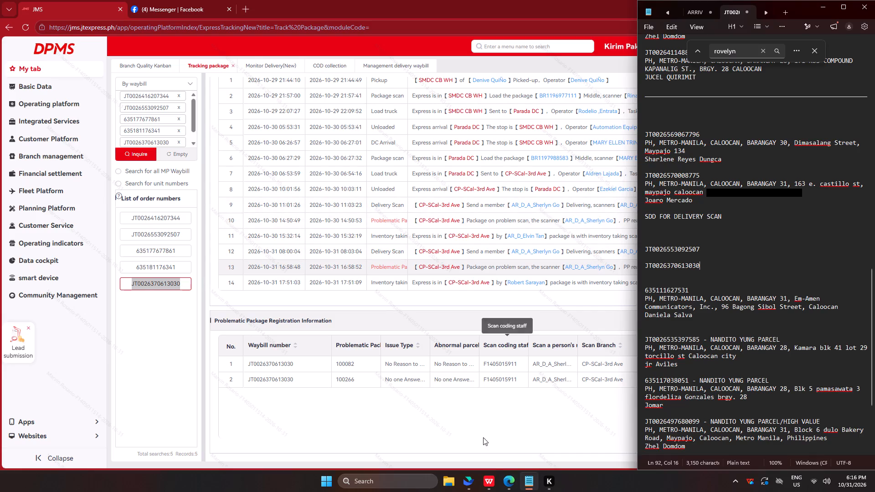
Search today's COD collection for the POD rider found with the keyword CHRIS.
left_click(490, 480)
scroll(344, 367, "down", 15)
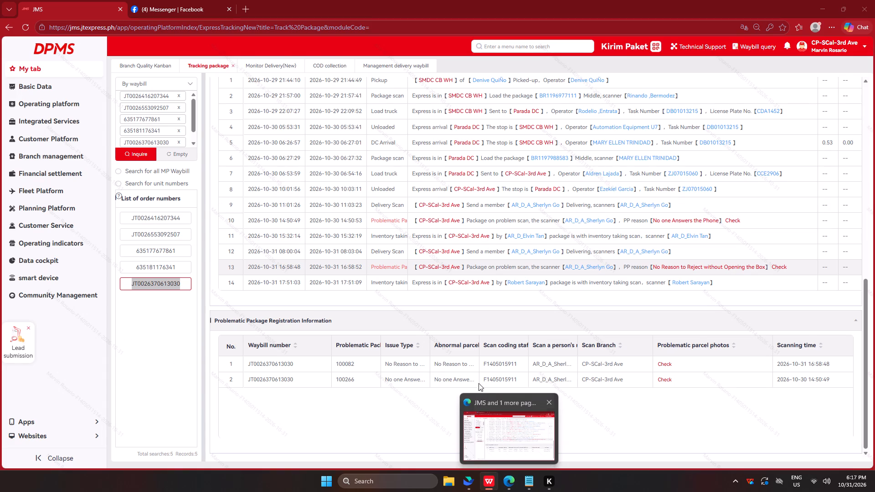
key("alt+Tab")
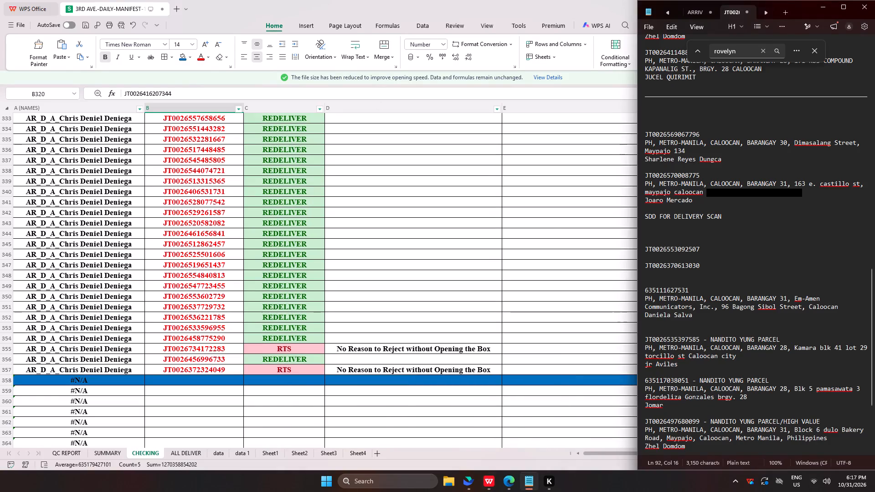
left_click(504, 486)
left_click(329, 66)
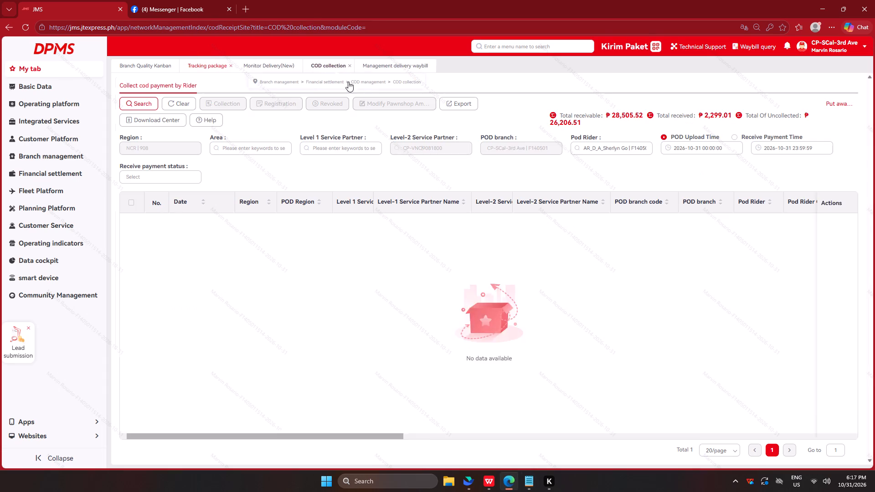
left_click(647, 150)
left_click(630, 148)
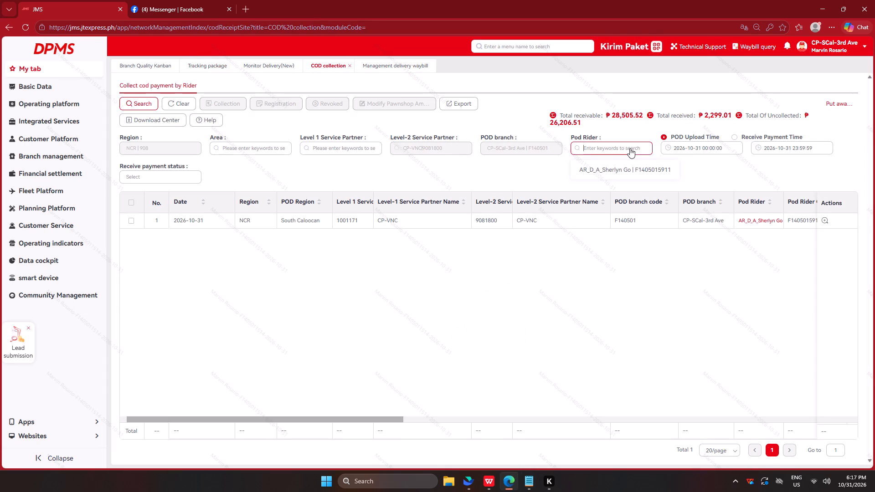
type("CHI")
key("r")
key("BackSpace")
key("BackSpace")
type("RIS")
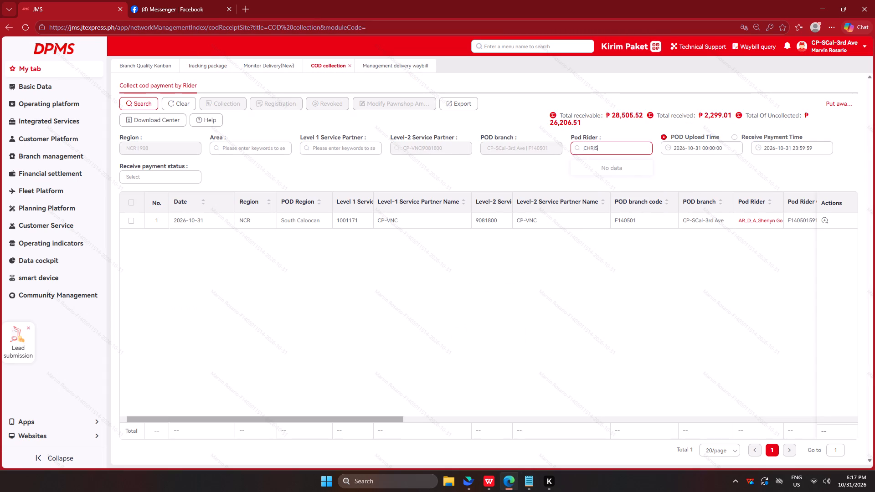
left_click(624, 174)
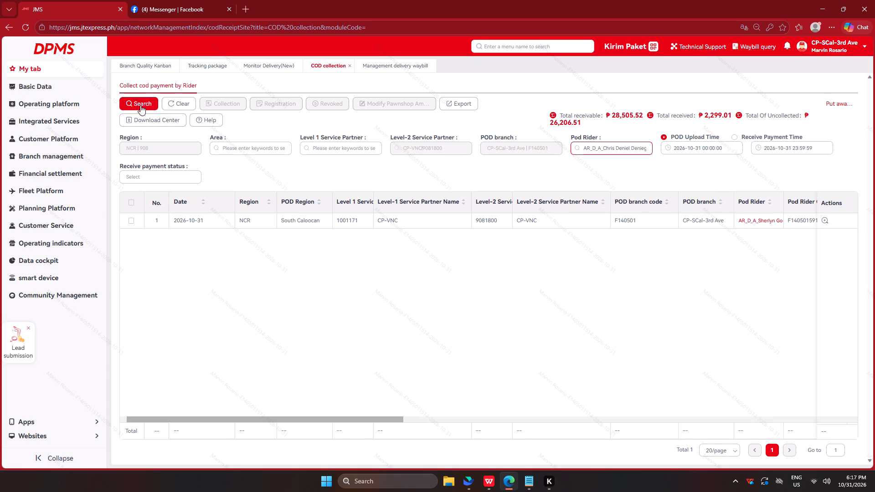
left_click(140, 105)
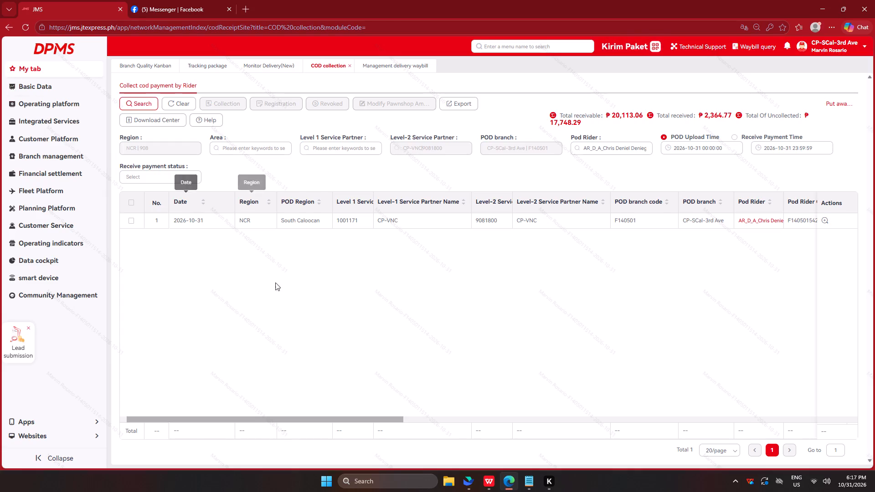
left_click(213, 61)
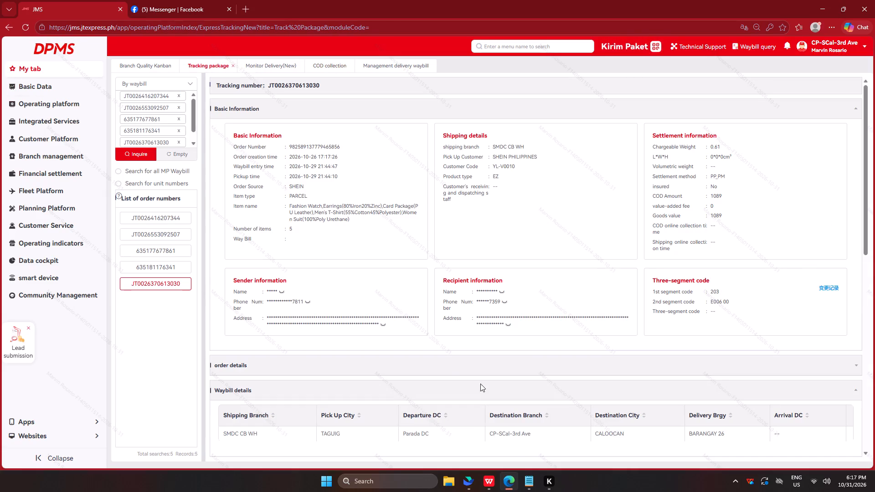
left_click(525, 479)
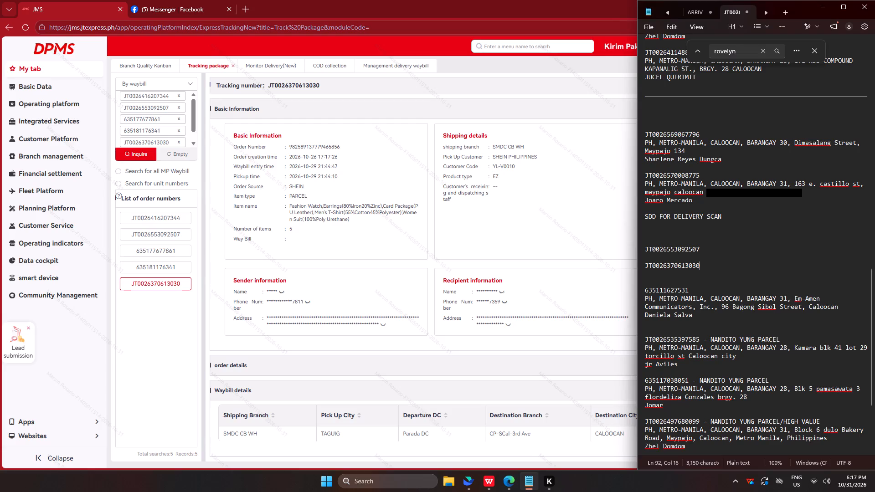
left_click(509, 484)
left_click(507, 488)
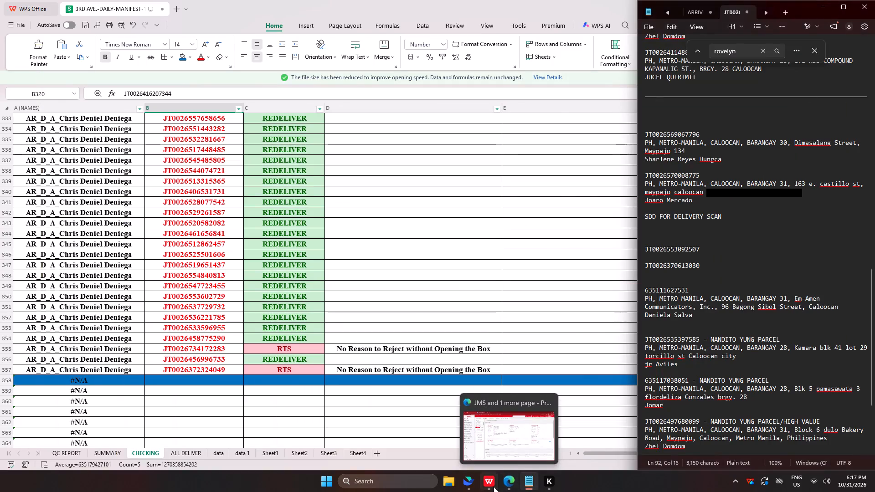
left_click(494, 487)
left_click(510, 484)
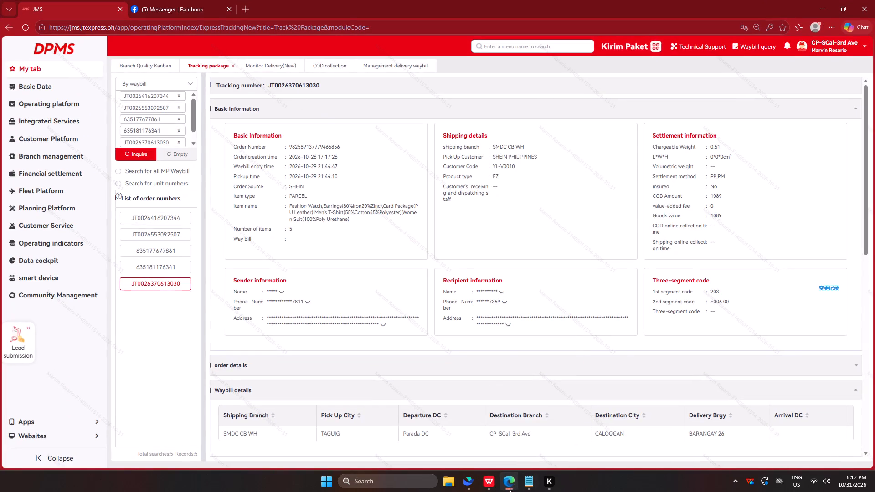
left_click(492, 484)
left_click(222, 348)
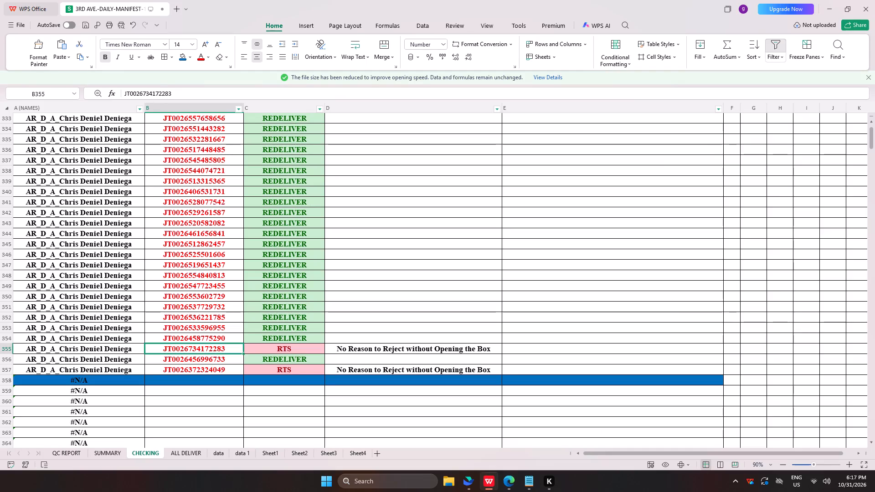
left_click(218, 369, "ctrl")
key("ctrl+c")
left_click(525, 477)
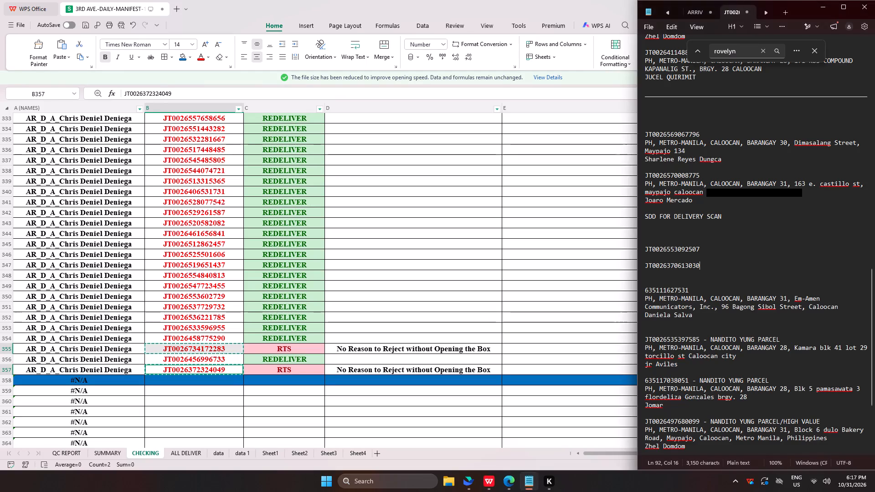
key("Return")
key("ctrl+v")
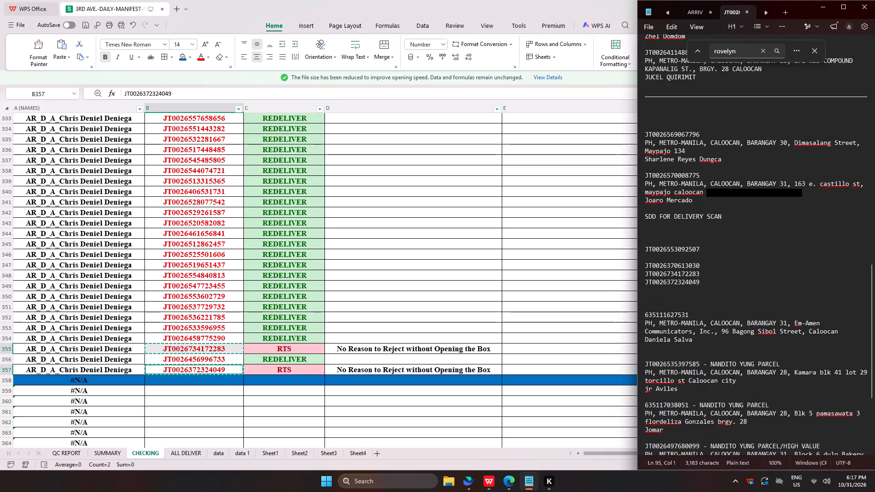
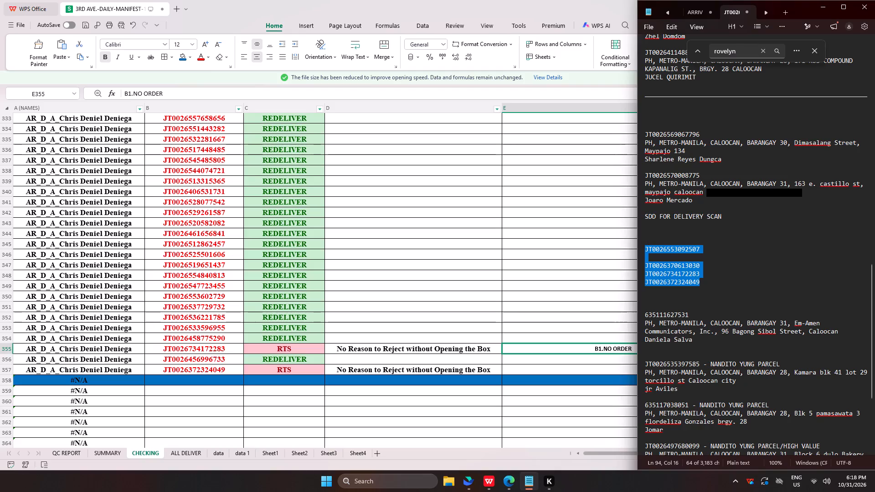
key("ctrl+c")
key("ctrl+c")
key("ctrl+c")
key("ctrl+c")
key("ctrl+c")
key("ctrl+c")
key("ctrl+c")
key("ctrl+c")
key("ctrl+c")
key("ctrl+c")
key("ctrl+c")
key("ctrl+c")
key("ctrl+c")
key("ctrl+c")
key("ctrl+c")
key("ctrl+c")
key("ctrl+c")
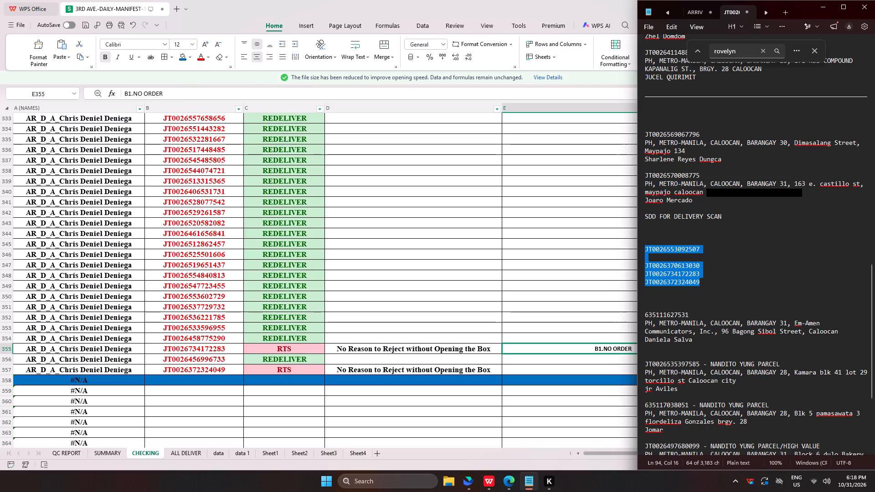
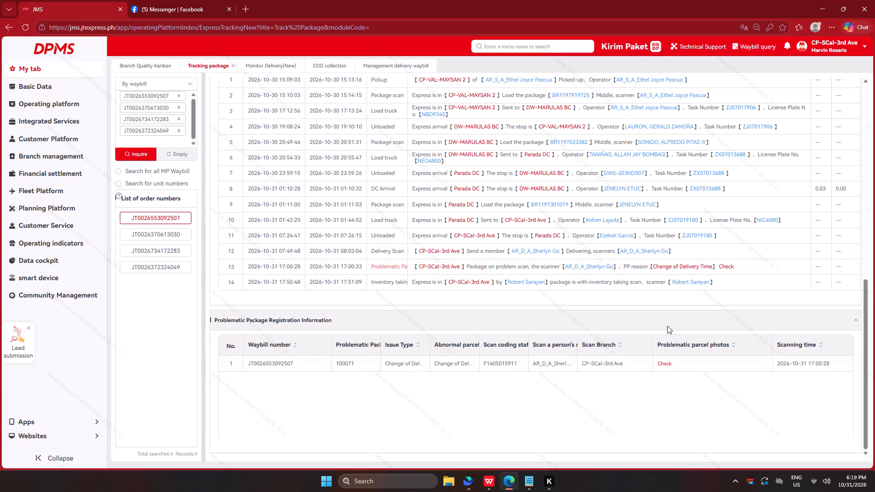
left_click(725, 264)
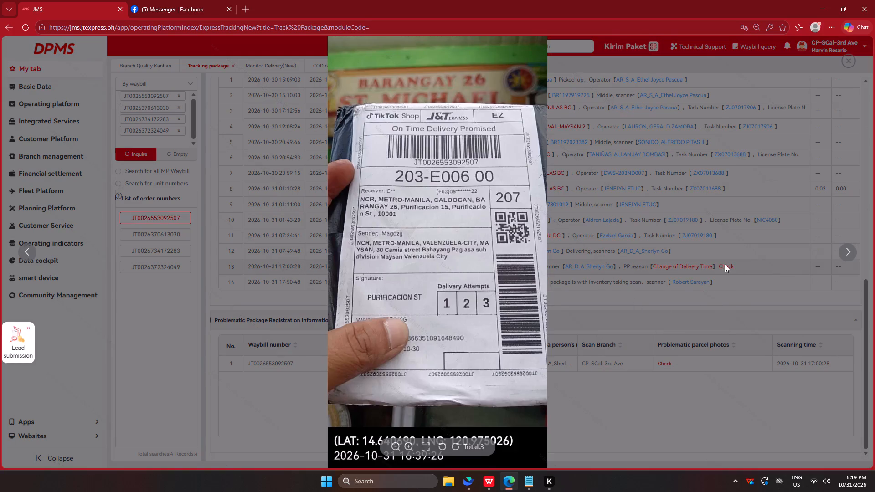
key("Right")
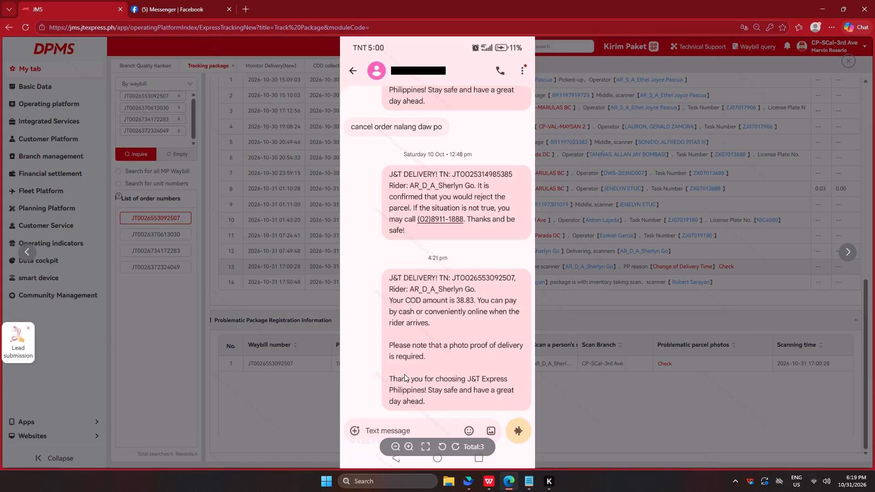
key("Right")
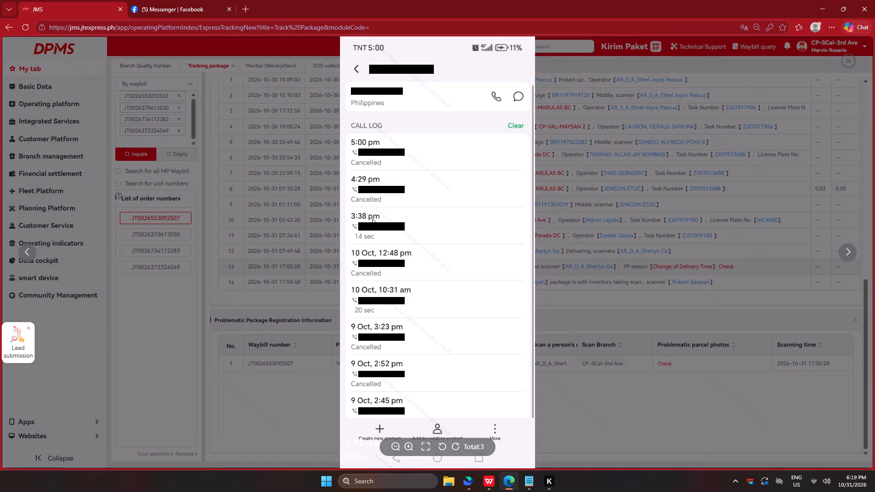
key("Right")
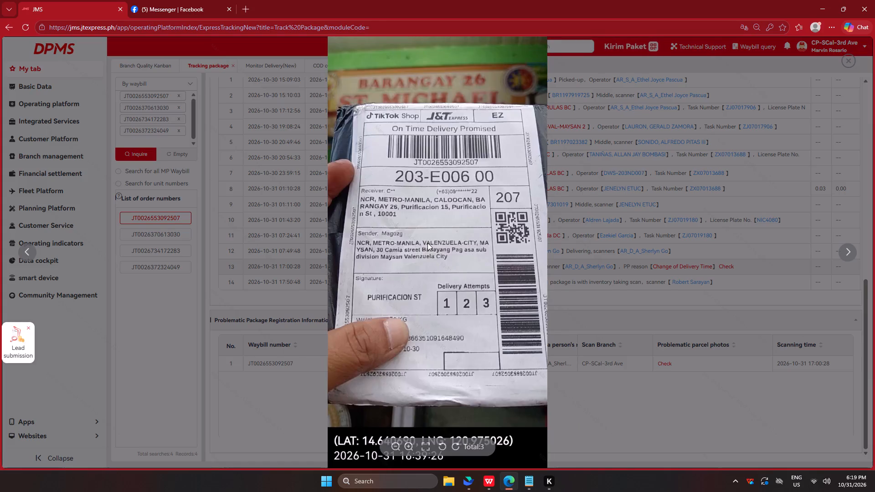
key("Right")
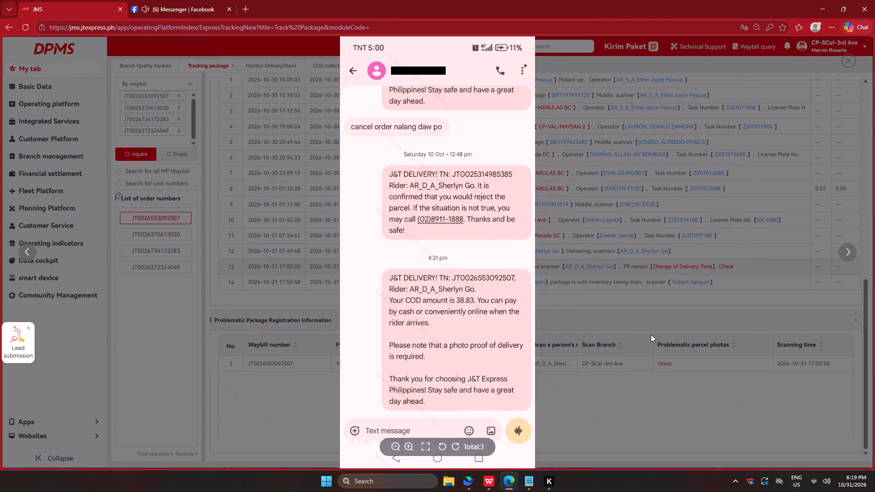
key("Escape")
left_click(161, 234)
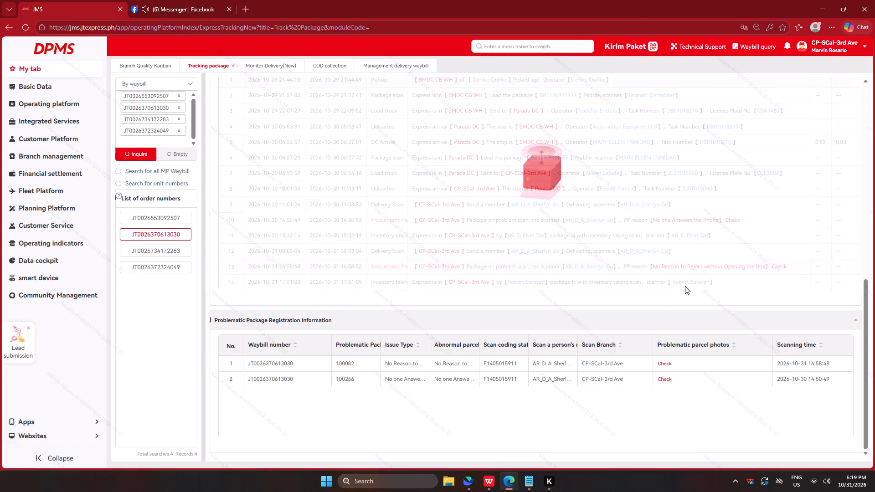
left_click(780, 265)
key("Right")
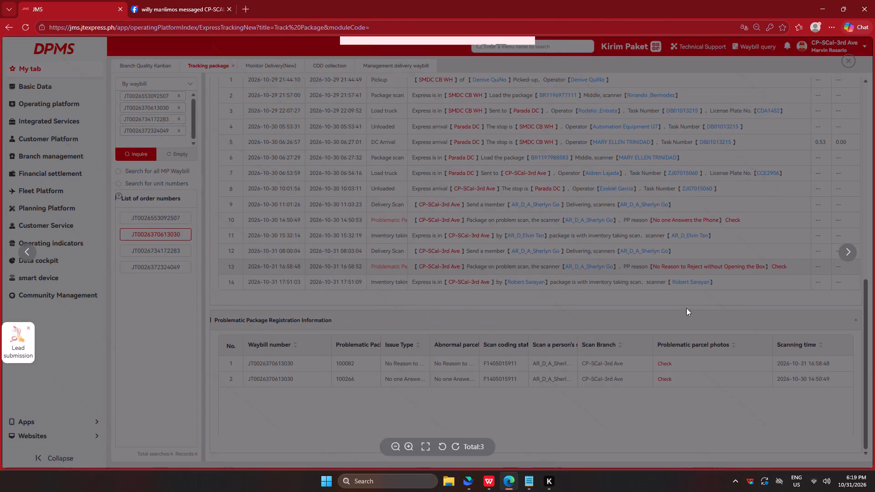
key("Right")
key("Escape")
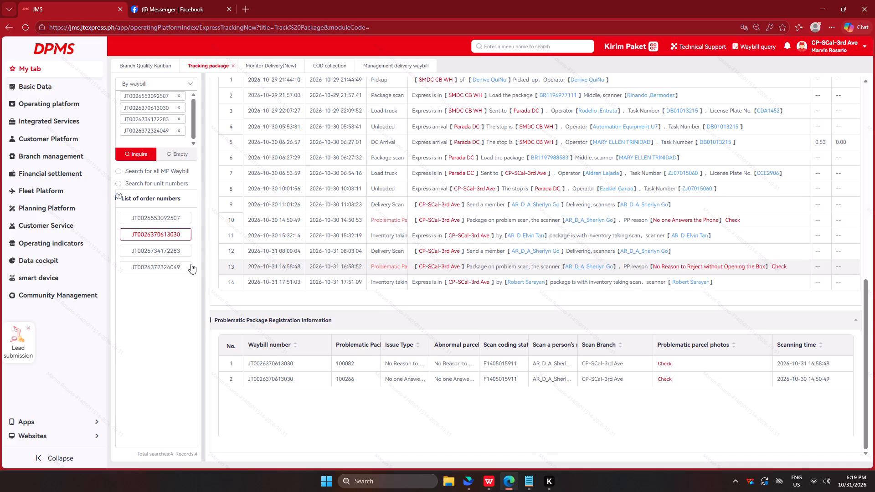
left_click(172, 250)
left_click(801, 265)
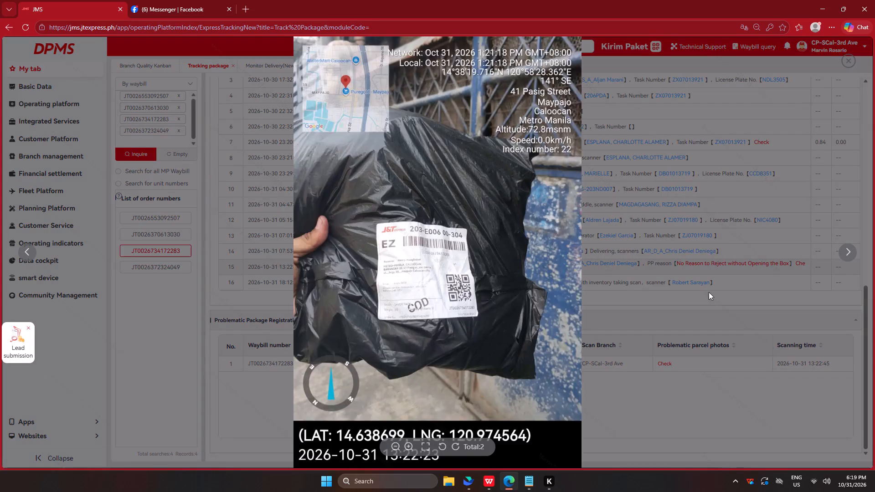
key("Right")
key("Right")
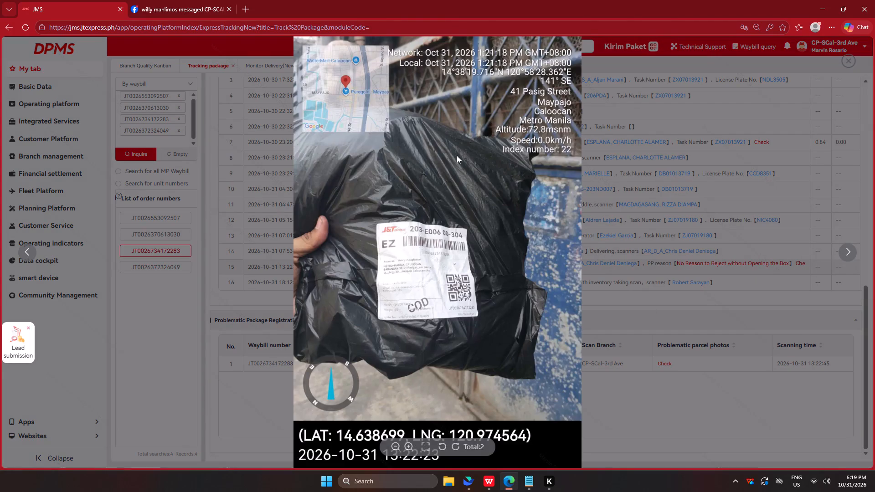
key("Left")
key("Right")
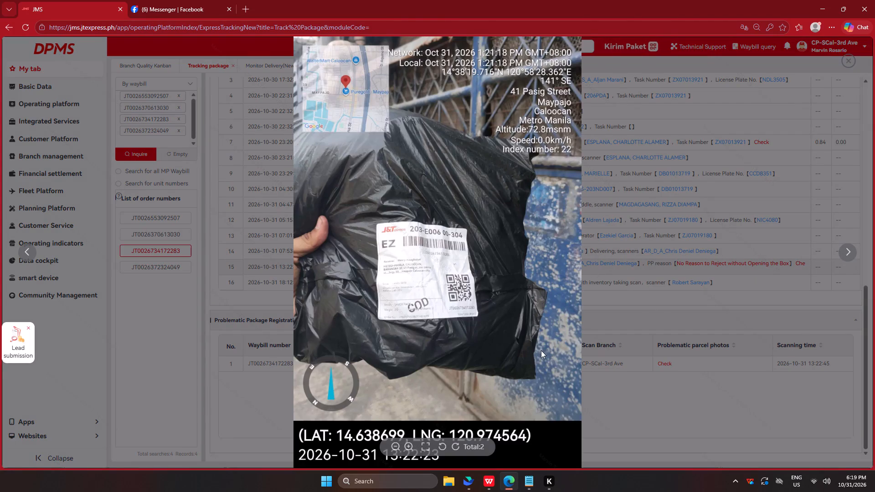
left_click(492, 483)
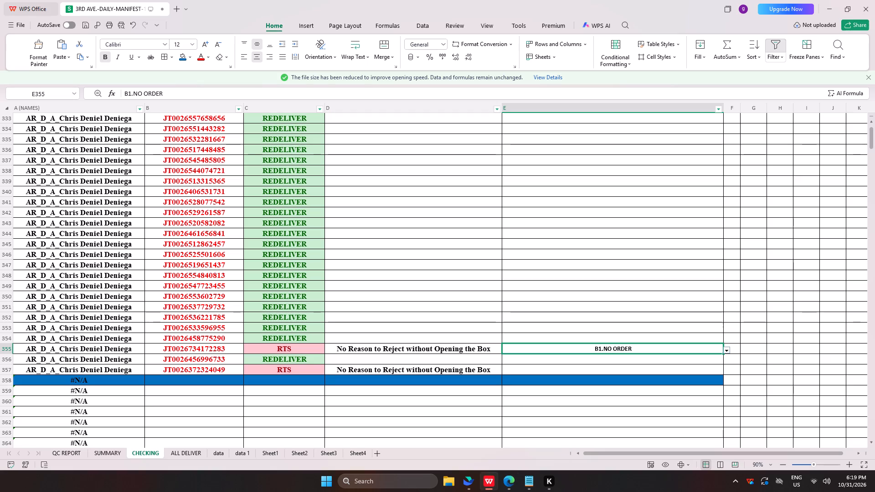
key("ctrl+c")
left_click(601, 368)
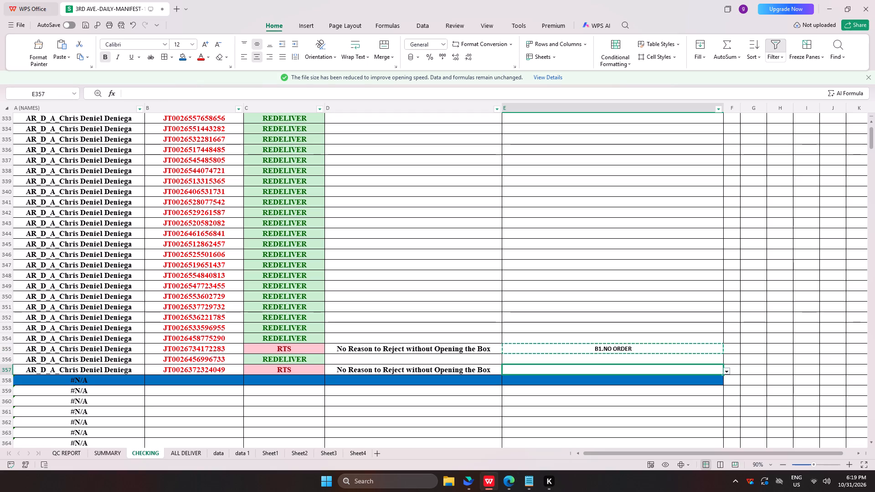
key("ctrl+v")
key("alt+Tab")
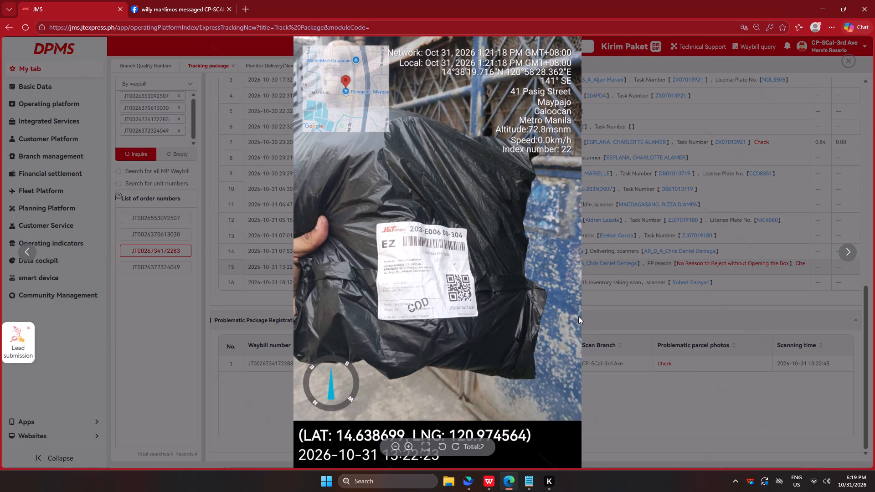
left_click(488, 483)
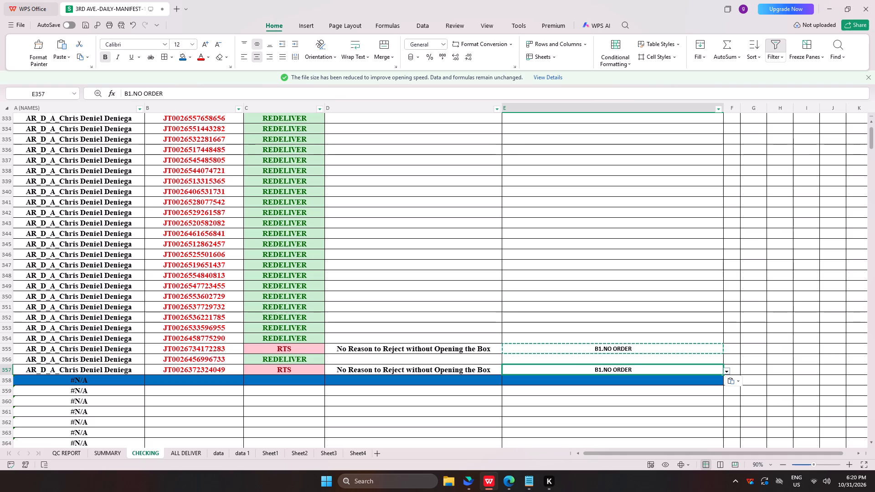
key("alt+Tab")
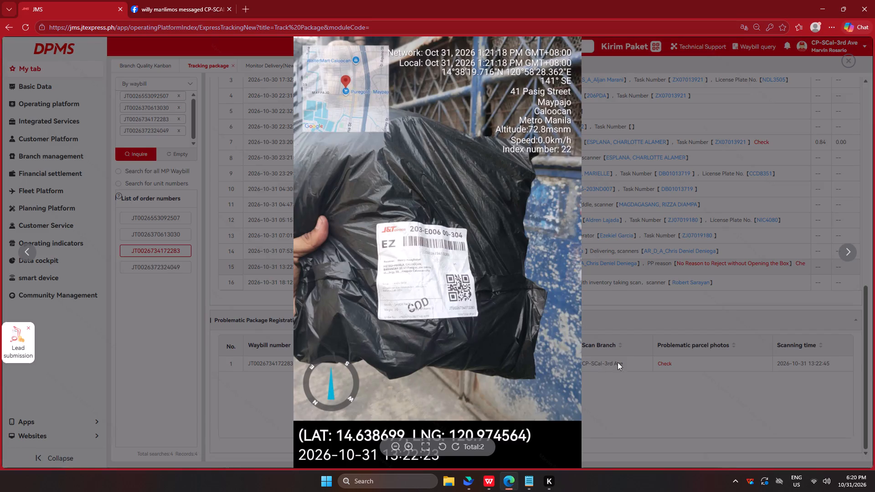
key("alt+Tab")
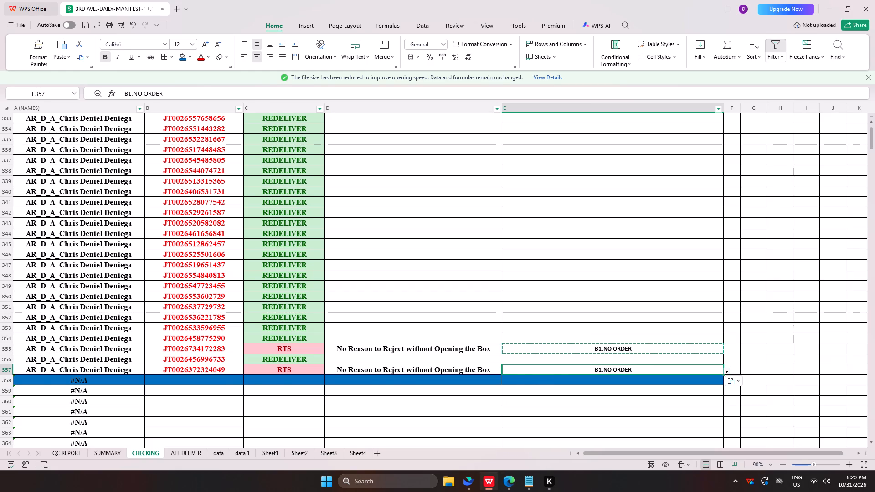
key("alt+Tab")
left_click(847, 253)
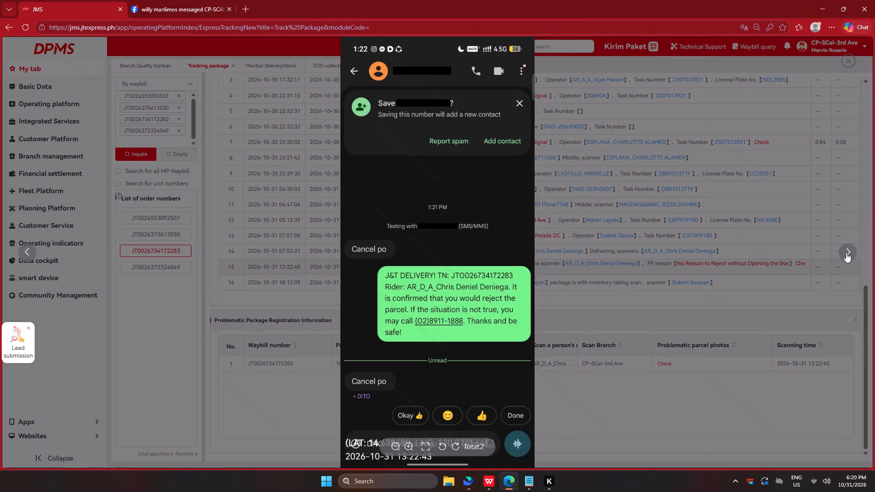
left_click(845, 251)
left_click(841, 245)
left_click(844, 253)
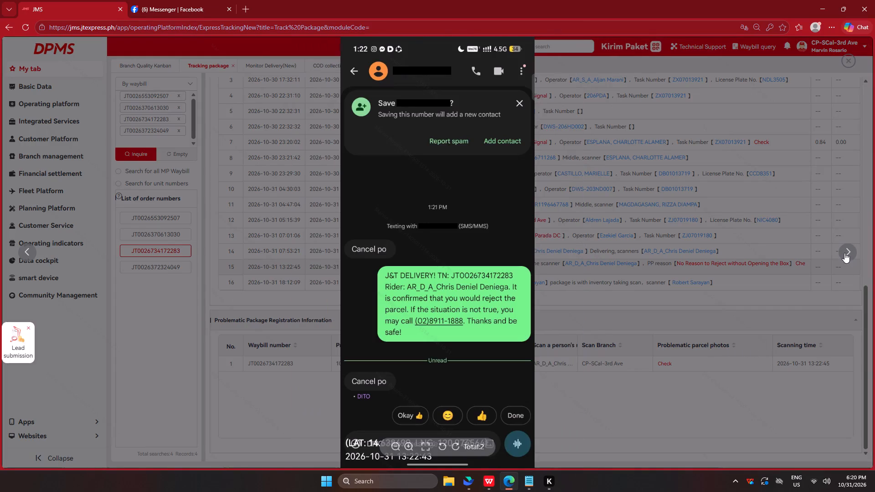
key("alt+Tab")
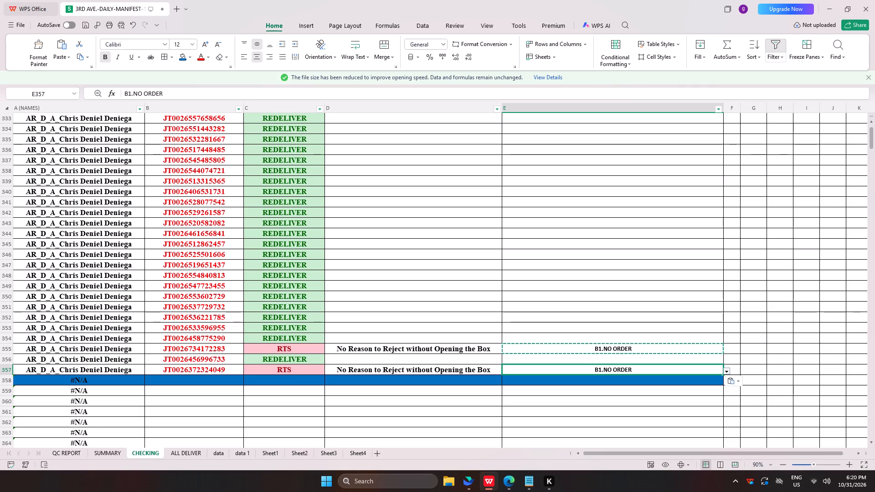
key("alt+Tab")
key("alt+Tab")
left_click(230, 328)
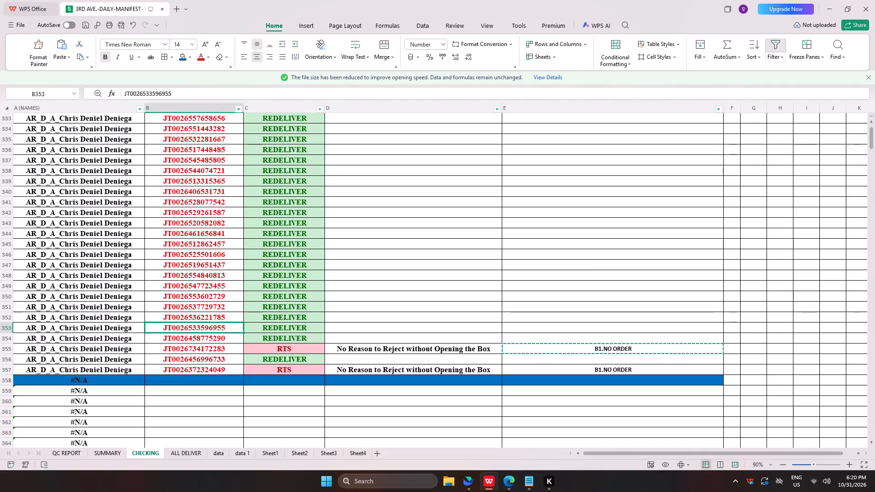
key("ctrl+c")
key("alt+Tab")
key("Escape")
left_click(183, 156)
left_click(175, 130)
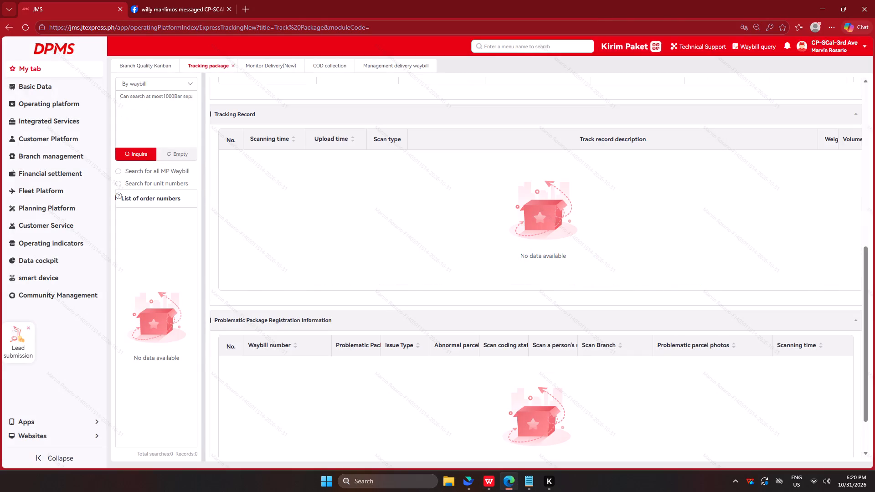
key("ctrl+v")
left_click(139, 158)
left_click(752, 269)
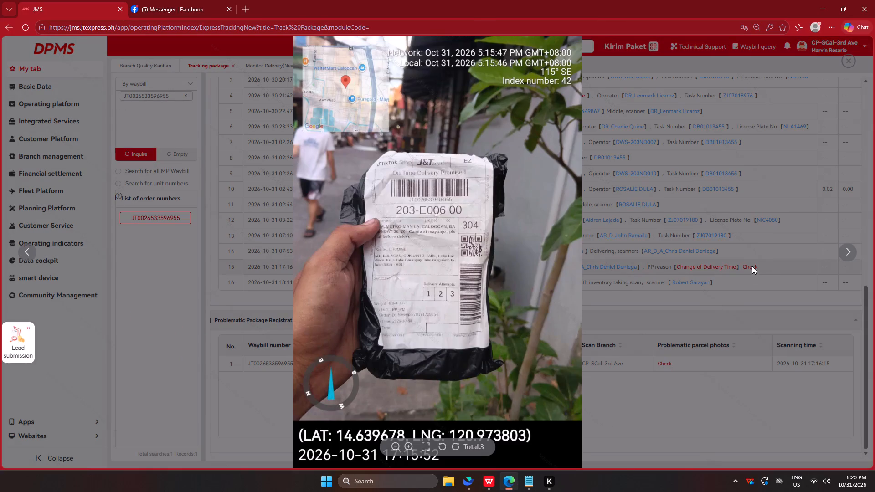
left_click(846, 256)
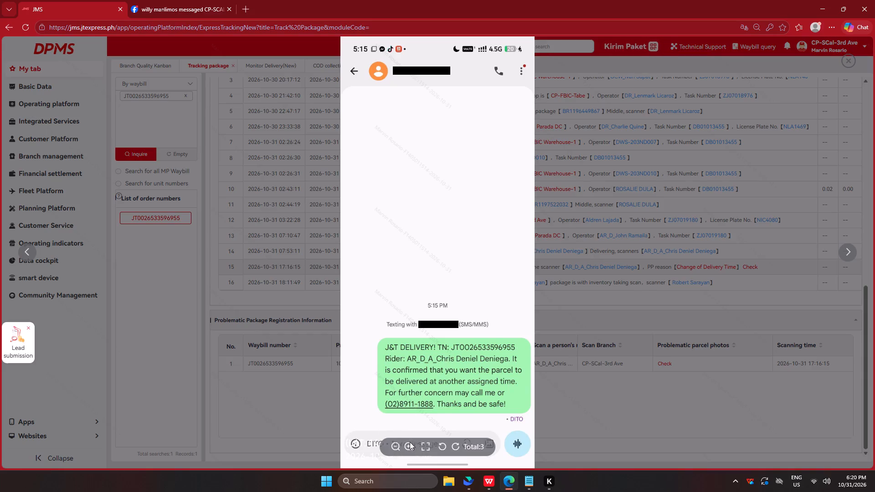
key("Right")
key("Escape")
left_click(489, 475)
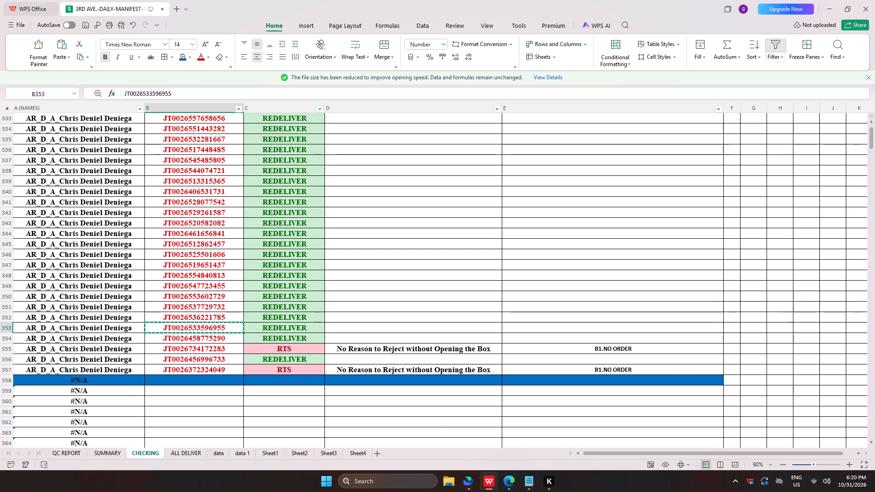
left_click(226, 297)
key("ctrl+c")
key("alt+Tab")
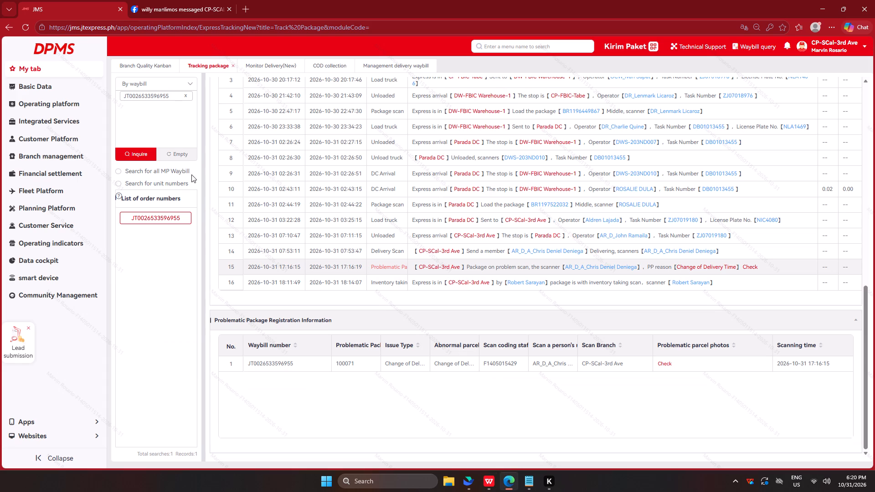
left_click(166, 114)
key("ctrl+v")
left_click(144, 149)
left_click(163, 233)
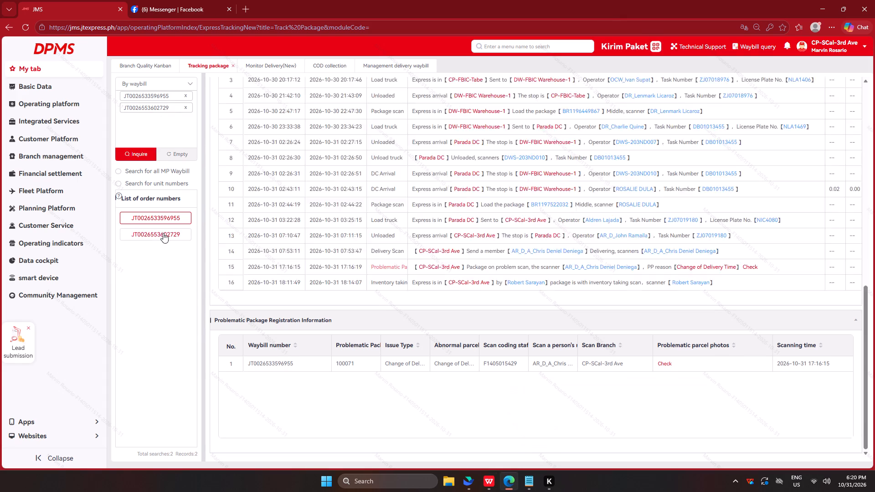
left_click(801, 266)
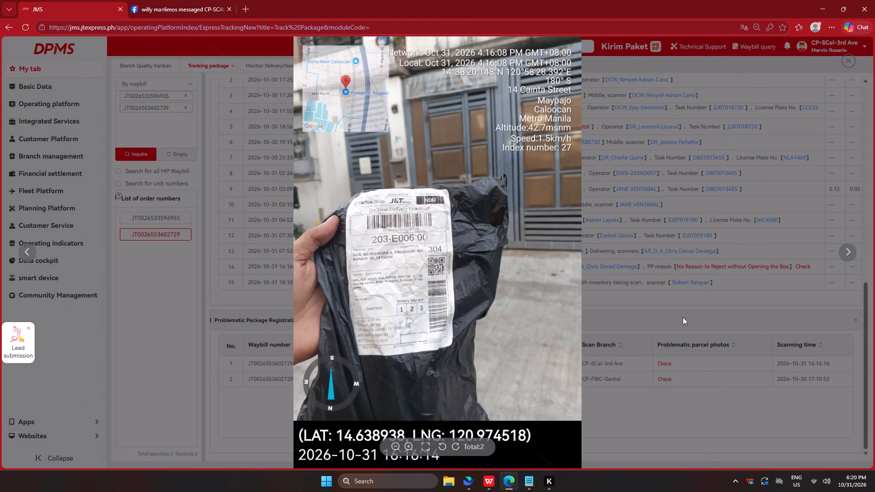
key("Escape")
key("alt+Tab")
left_click(222, 328)
key("ctrl+c")
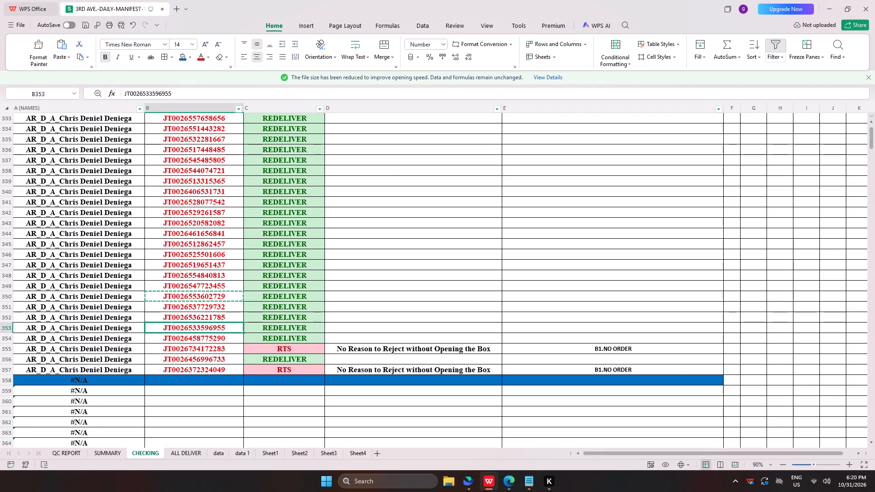
key("alt+Tab")
left_click(182, 150)
left_click(173, 137)
key("ctrl+v")
left_click(136, 153)
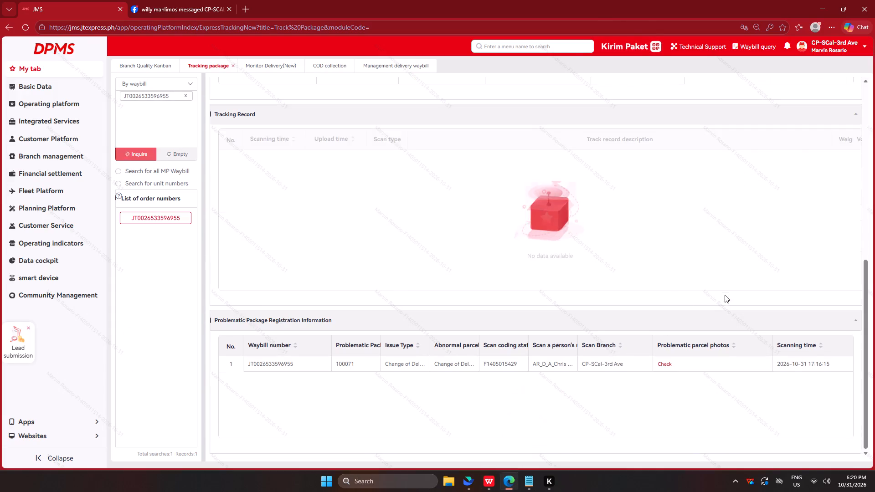
left_click(754, 269)
key("Right")
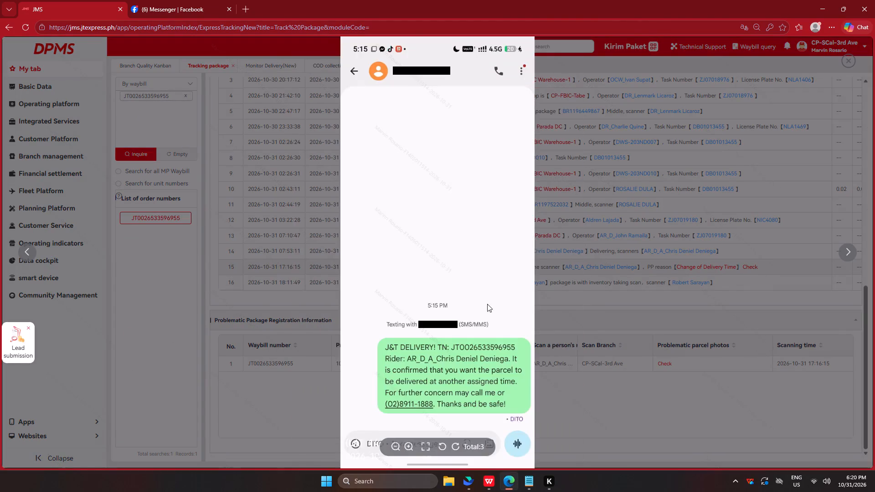
key("Right")
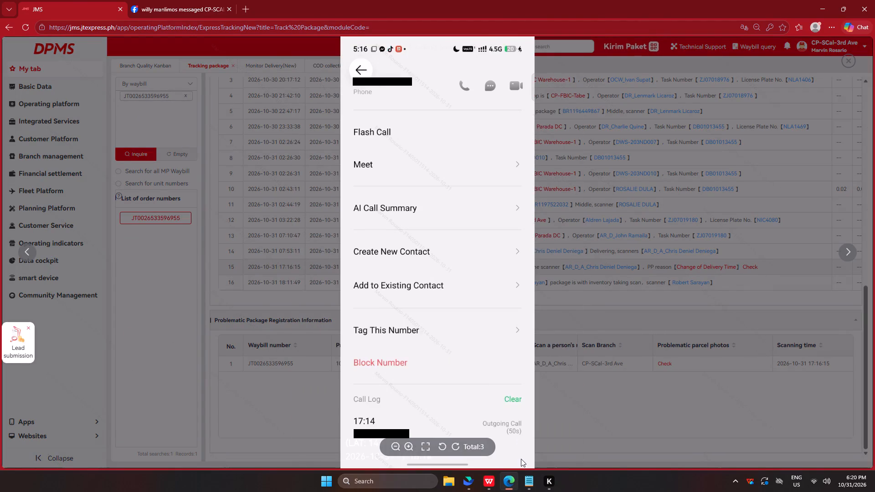
key("Left")
key("Right")
key("Right")
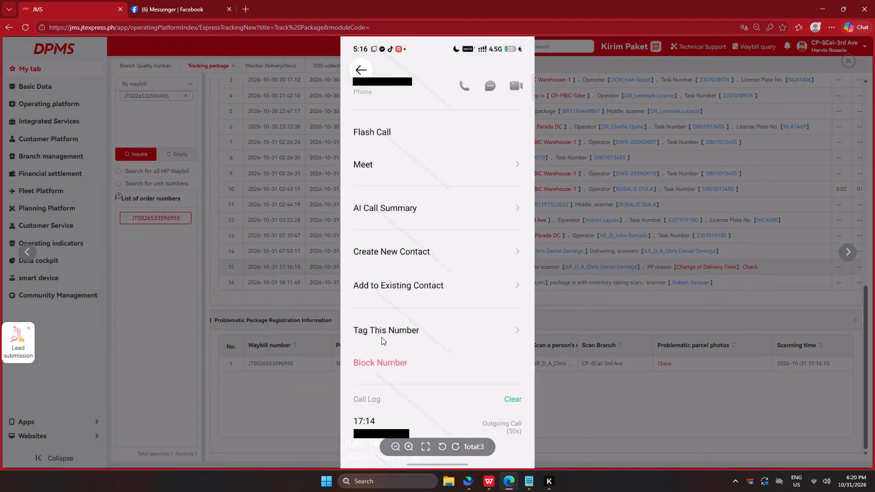
key("Right")
key("Right")
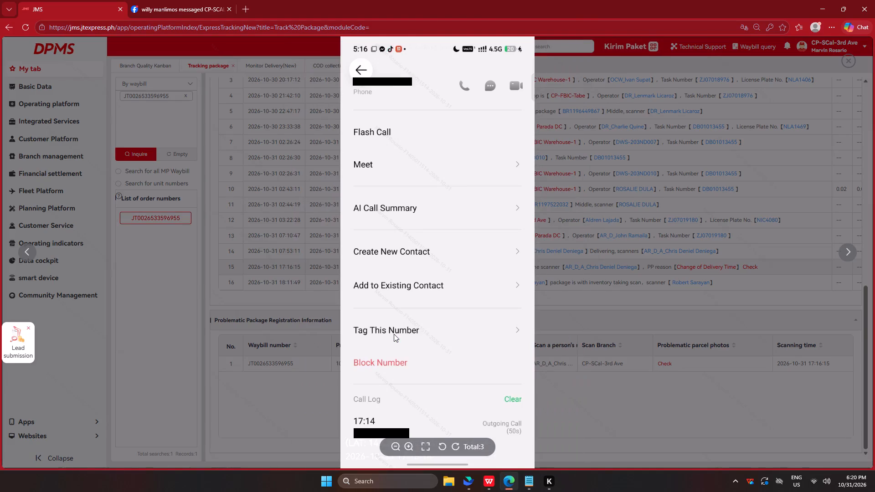
key("Right")
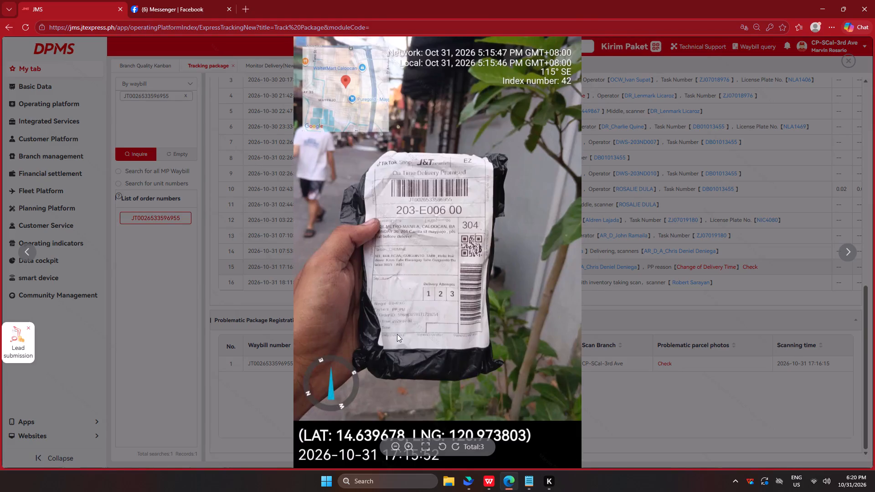
key("Right")
key("Right")
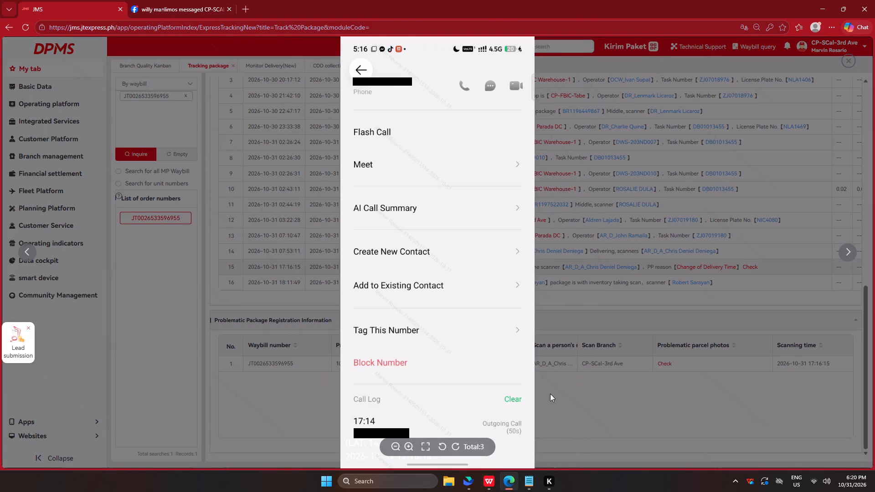
left_click(486, 478)
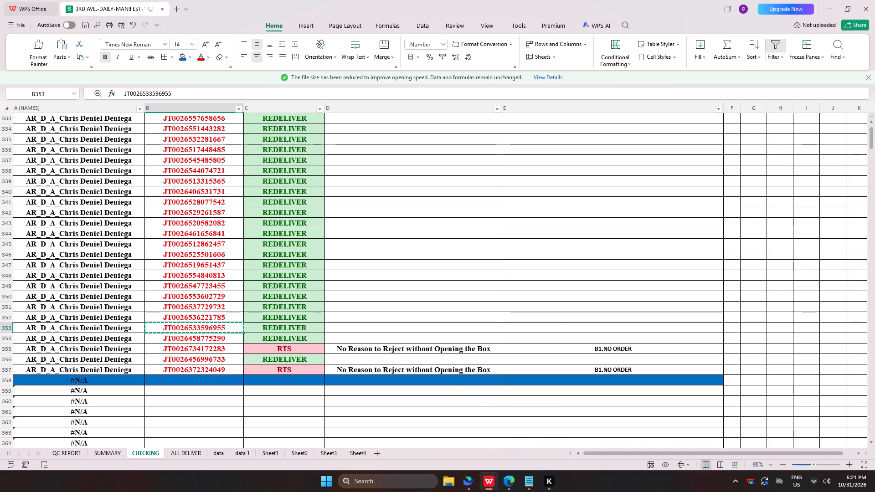
key("alt+Tab")
key("alt+Tab")
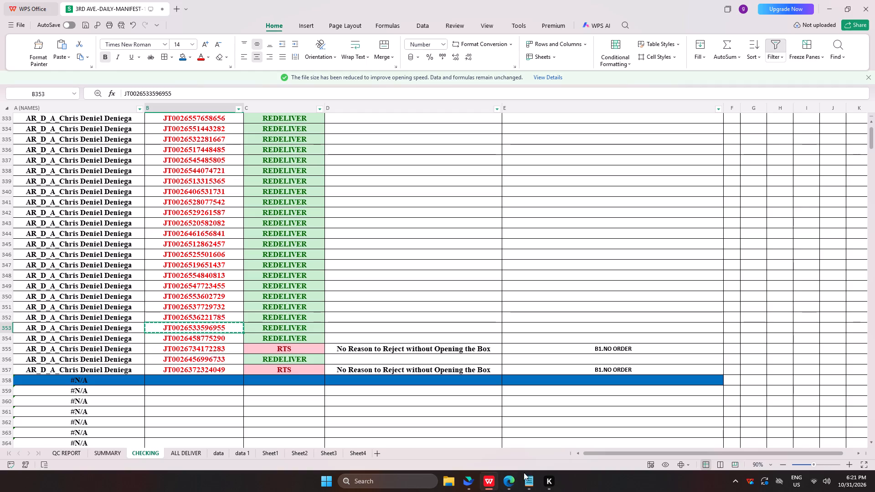
left_click(510, 473)
left_click(529, 484)
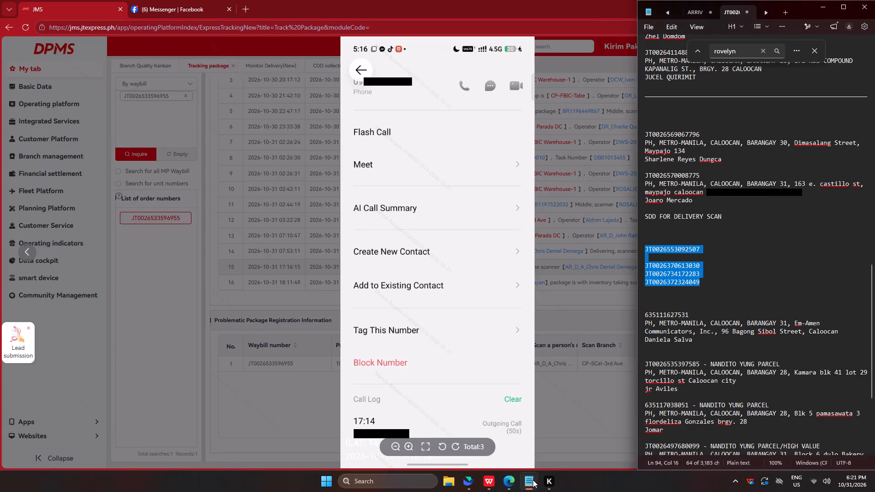
left_click(496, 479)
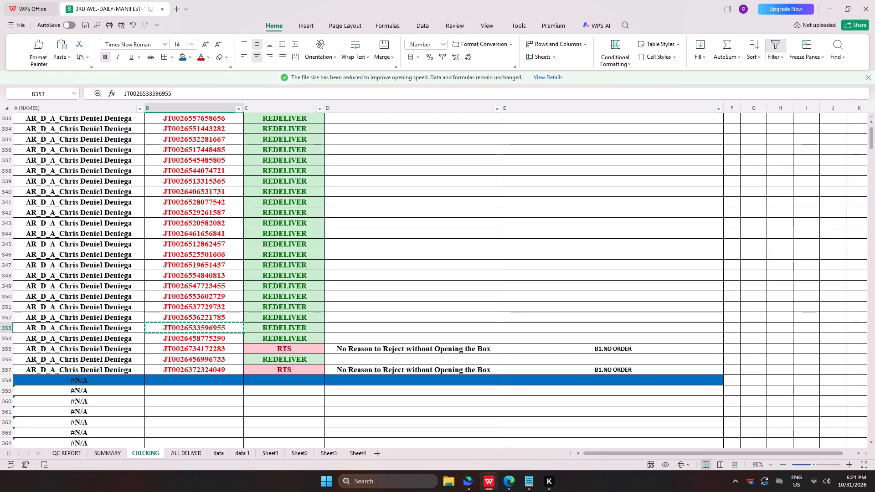
left_click(527, 485)
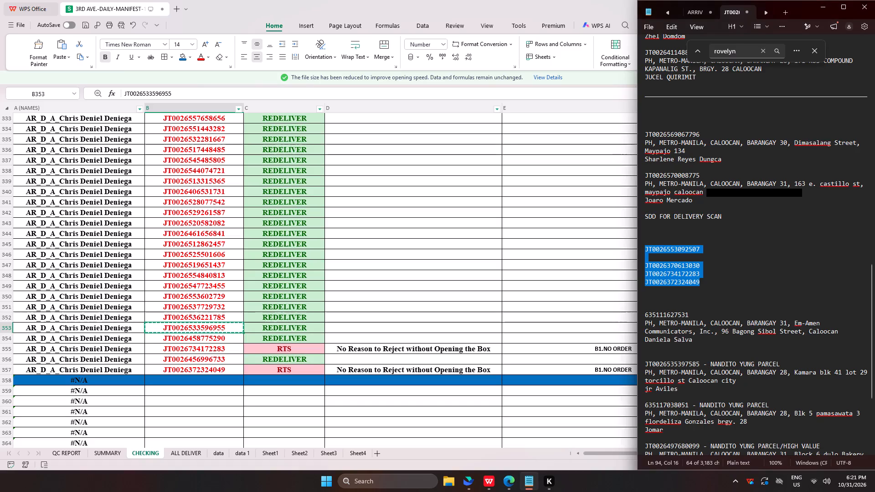
left_click(510, 479)
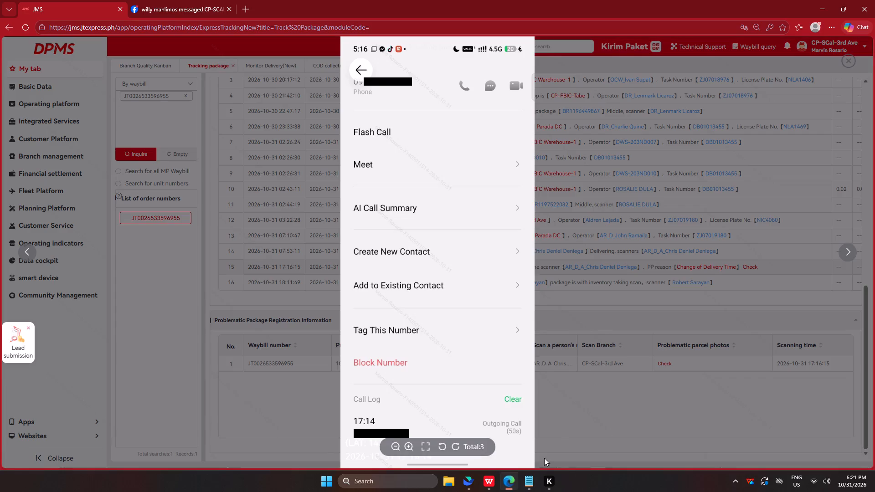
key("alt+Tab")
key("ctrl+x")
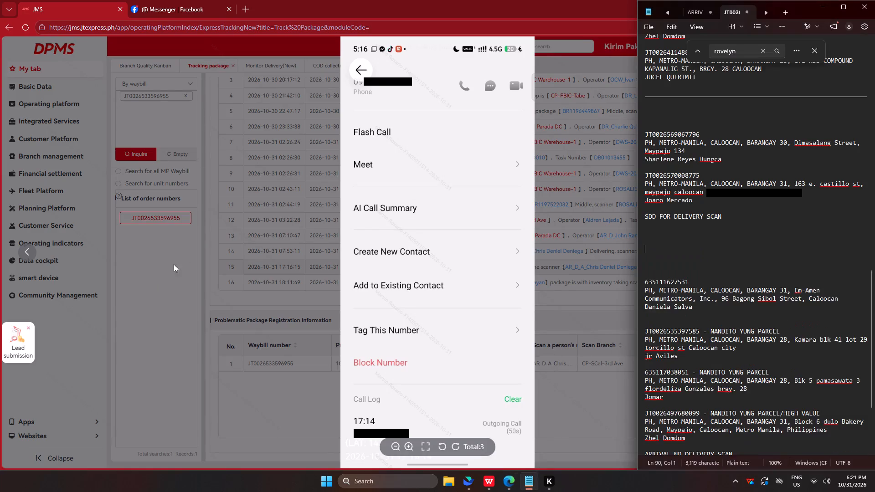
left_click(144, 293)
key("Escape")
key("alt+Tab")
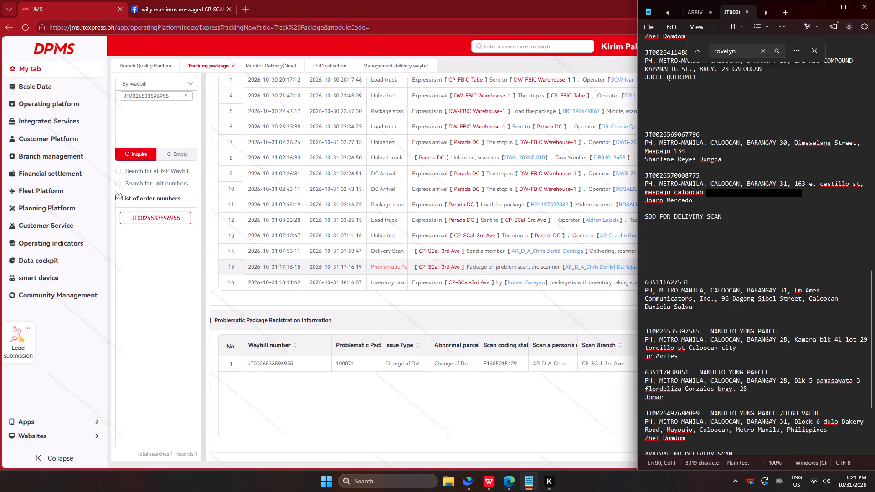
double_click(680, 369)
key("ctrl+c")
key("ctrl+c")
key("ctrl+c")
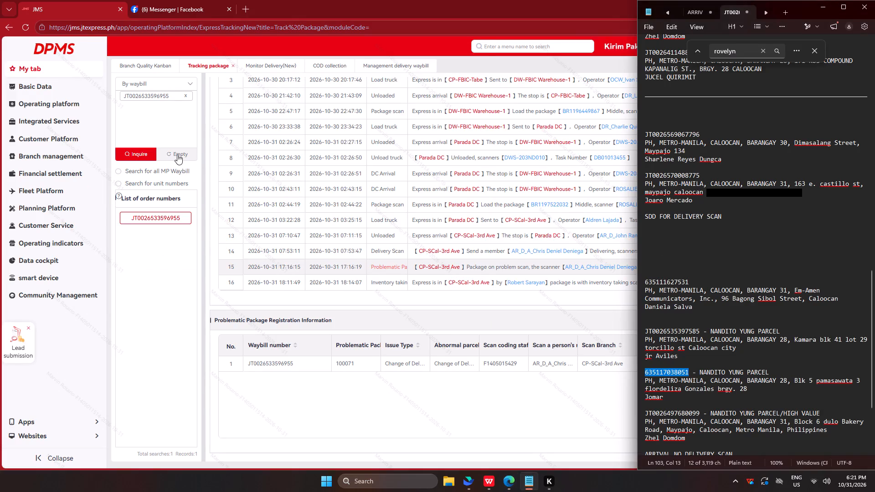
key("ctrl+c")
left_click(177, 154, "ctrl")
left_click(171, 118)
key("ctrl+v")
left_click(137, 154)
scroll(436, 209, "down", 1)
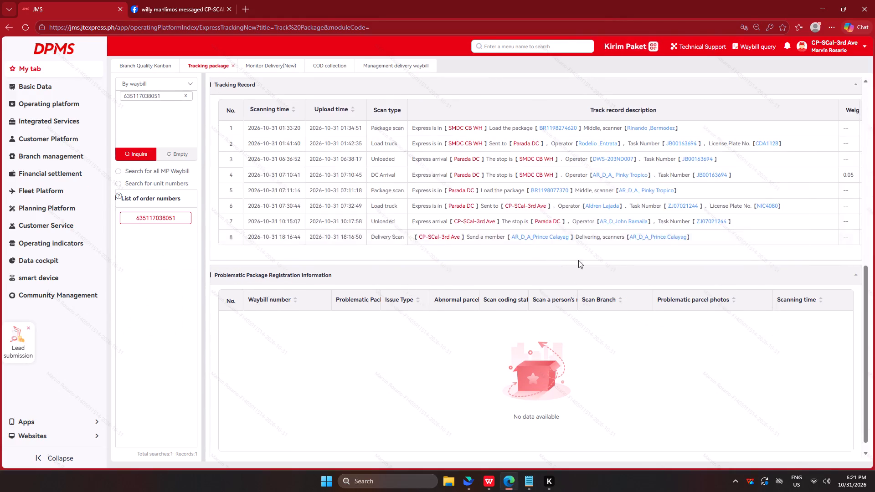
key("alt+Tab")
left_click_drag(681, 399, 636, 365)
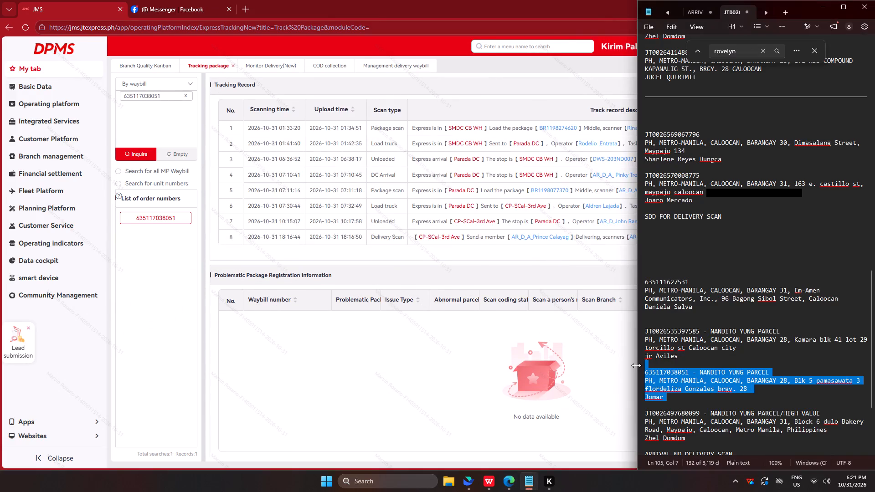
key("ctrl+x")
left_click(652, 369)
key("BackSpace")
Refresh the courier summary in Monitor Delivery(New), search the page for JERIC, and clear the search text.
left_click(279, 65)
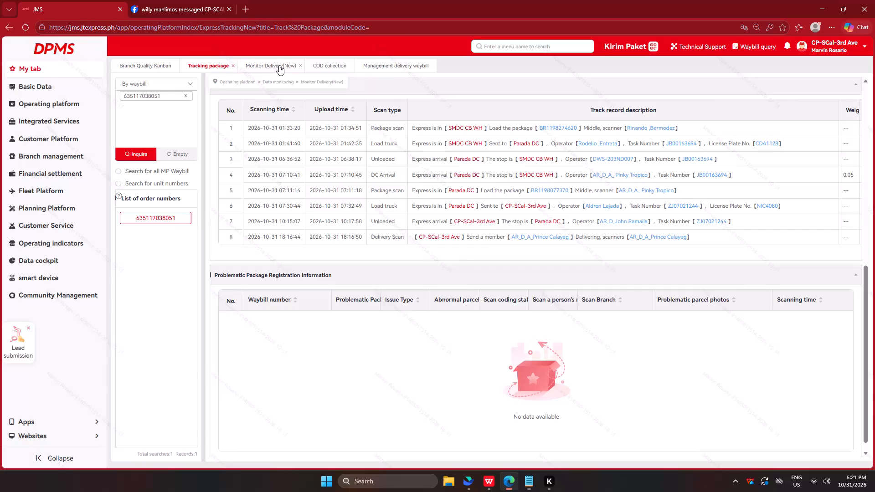
left_click(140, 81)
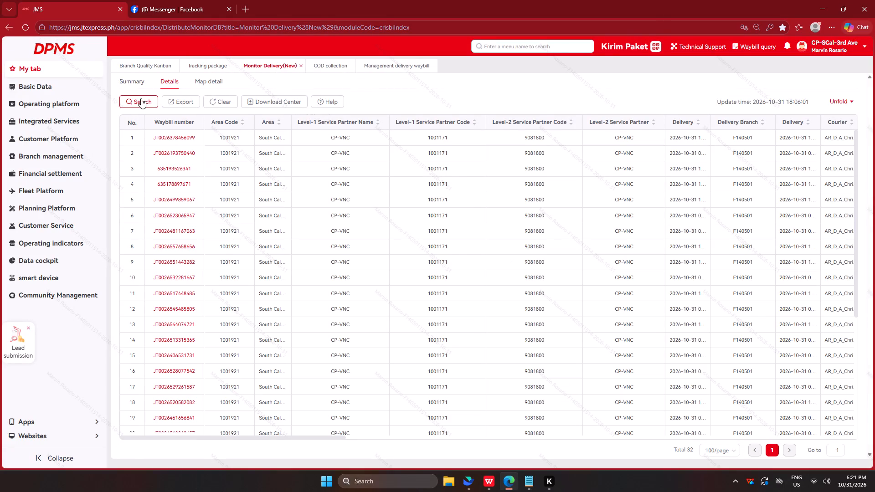
left_click(135, 102)
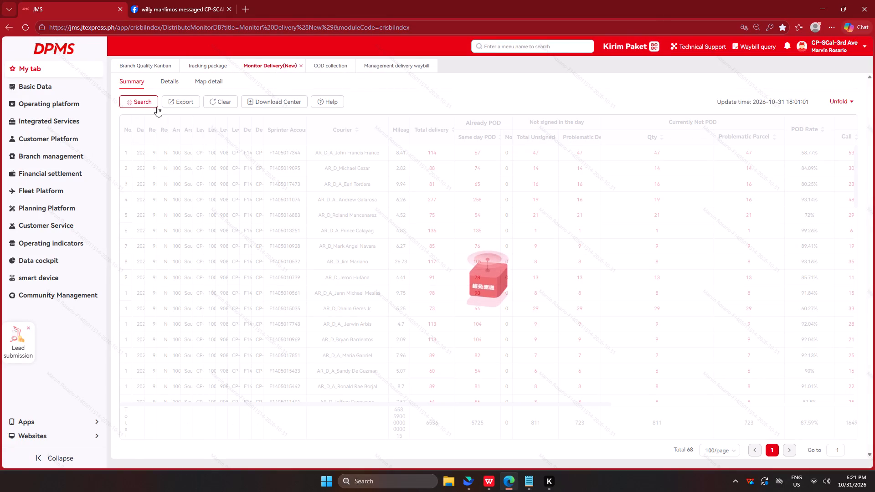
key("ctrl+f")
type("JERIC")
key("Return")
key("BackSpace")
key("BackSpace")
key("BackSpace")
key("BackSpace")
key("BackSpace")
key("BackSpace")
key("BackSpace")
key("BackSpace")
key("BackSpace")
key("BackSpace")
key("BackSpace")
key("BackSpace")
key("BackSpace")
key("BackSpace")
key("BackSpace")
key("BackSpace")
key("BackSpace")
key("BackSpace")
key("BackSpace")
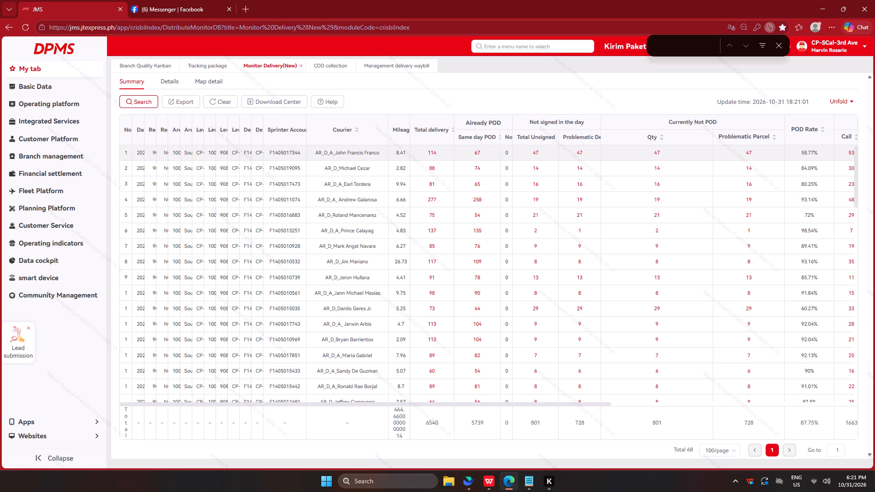
Find courier ANDREW in the Monitor Delivery(New) summary list, replacing the partial search text.
type("AN")
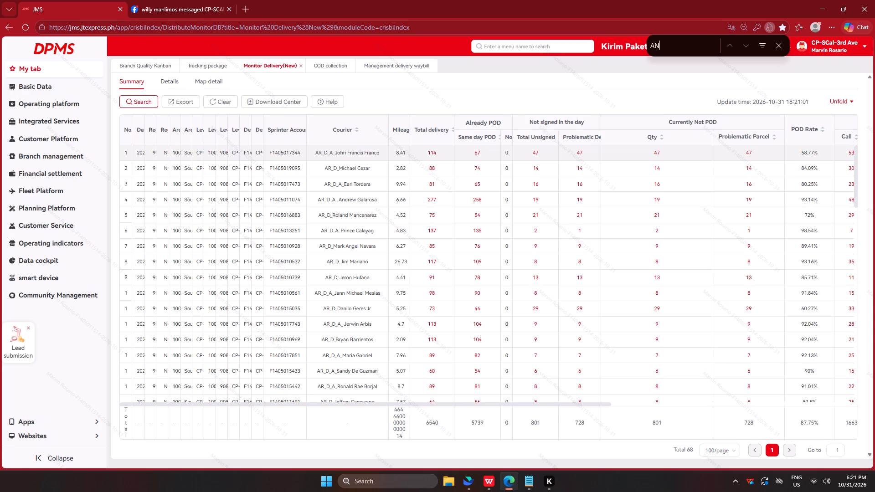
key("BackSpace")
key("BackSpace")
key("BackSpace")
key("BackSpace")
key("BackSpace")
key("BackSpace")
key("BackSpace")
key("BackSpace")
key("BackSpace")
key("BackSpace")
key("BackSpace")
key("BackSpace")
key("BackSpace")
key("BackSpace")
key("BackSpace")
key("BackSpace")
key("BackSpace")
key("BackSpace")
key("BackSpace")
key("BackSpace")
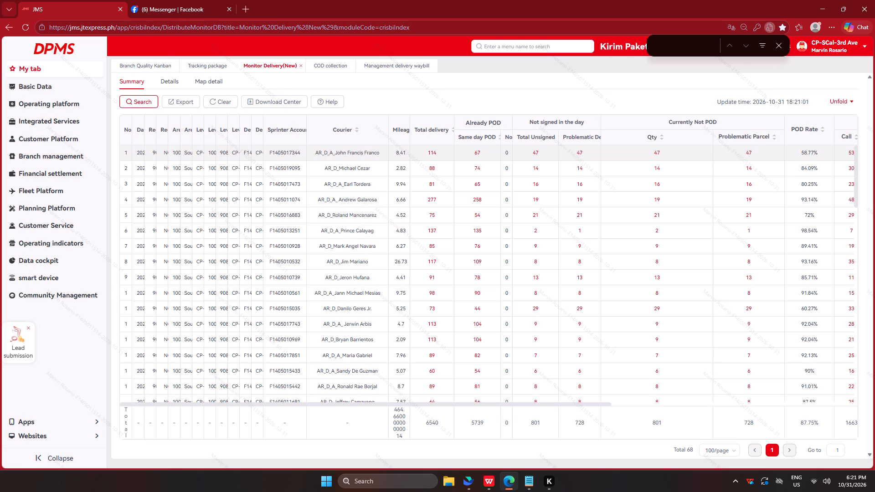
type("ANDREW")
key("Return")
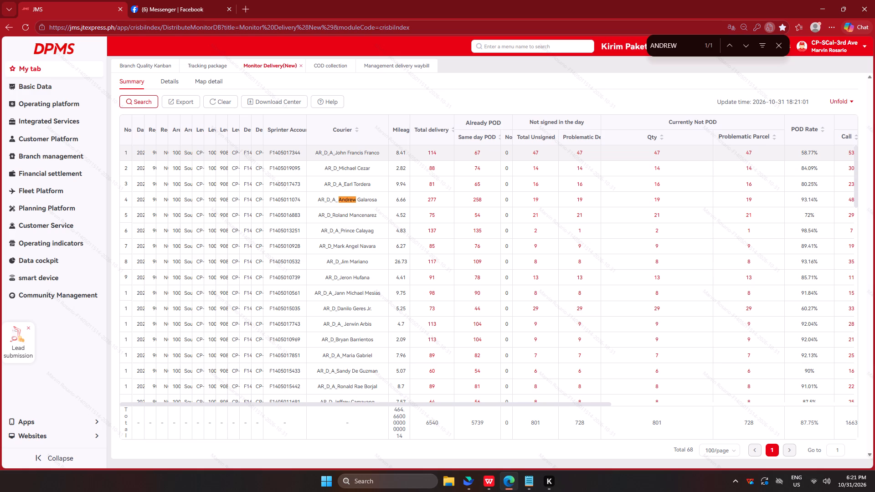
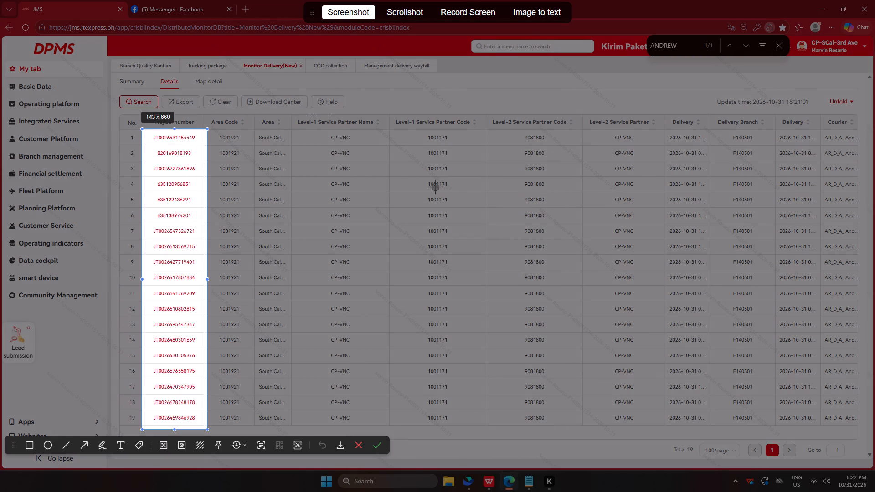
Extract courier ANDREW's 19 waybill numbers as text from the screen capture and paste them into the CHECKING sheet starting at B359.
left_click(535, 13)
left_click(340, 391)
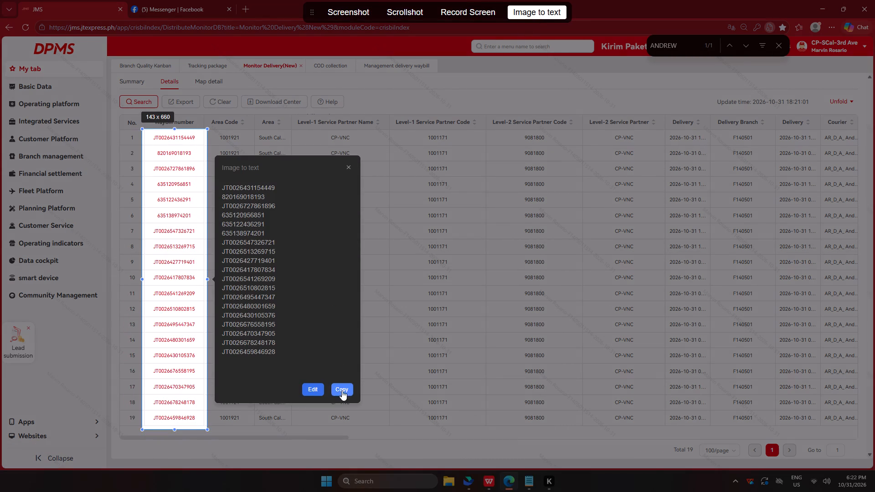
left_click(486, 480)
scroll(216, 348, "down", 5)
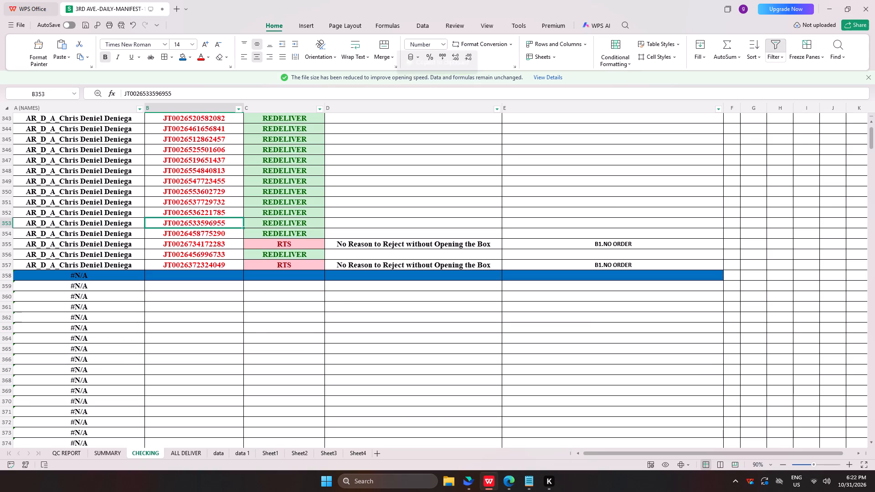
left_click(198, 288)
key("ctrl+v")
Fill the row below the pasted waybills, A378 to E378, with the blue separator colour.
scroll(320, 315, "down", 7)
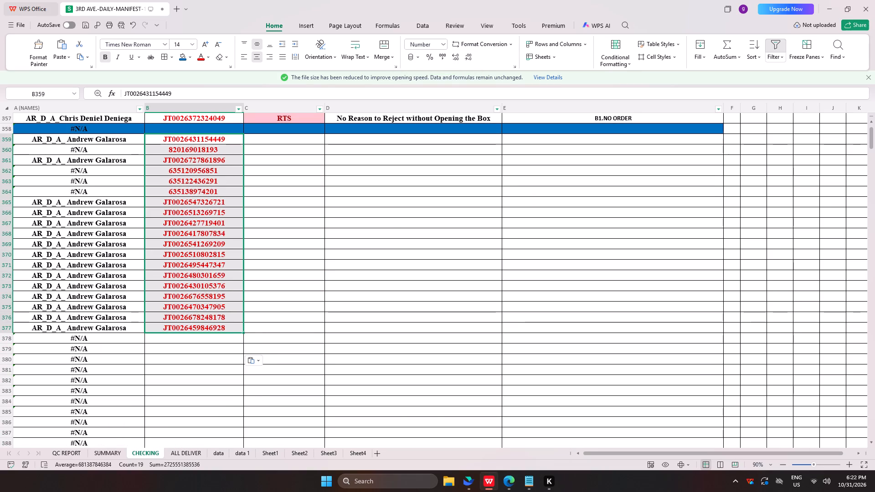
left_click_drag(52, 339, 559, 341)
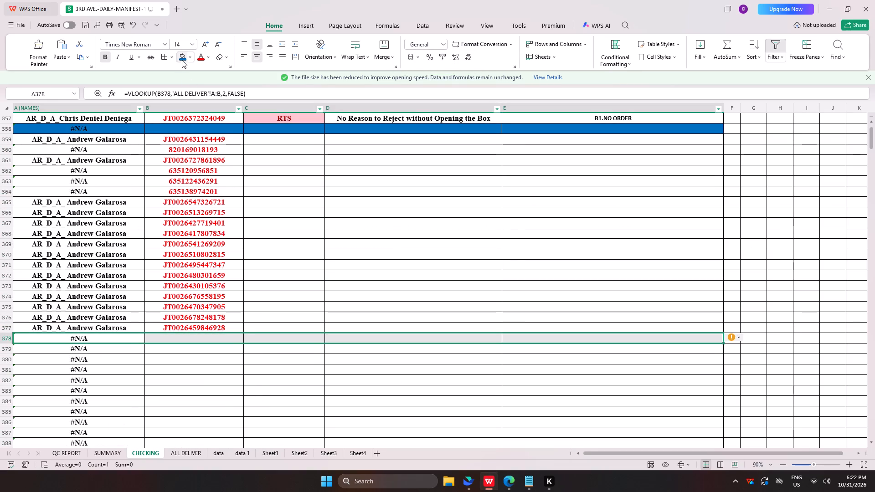
left_click(182, 58)
Copy the REDELIVER status from C356 into C359 to C377 for all of courier ANDREW's waybills.
scroll(329, 210, "up", 2)
left_click(296, 149)
key("ctrl+c")
left_click_drag(295, 184, 293, 218)
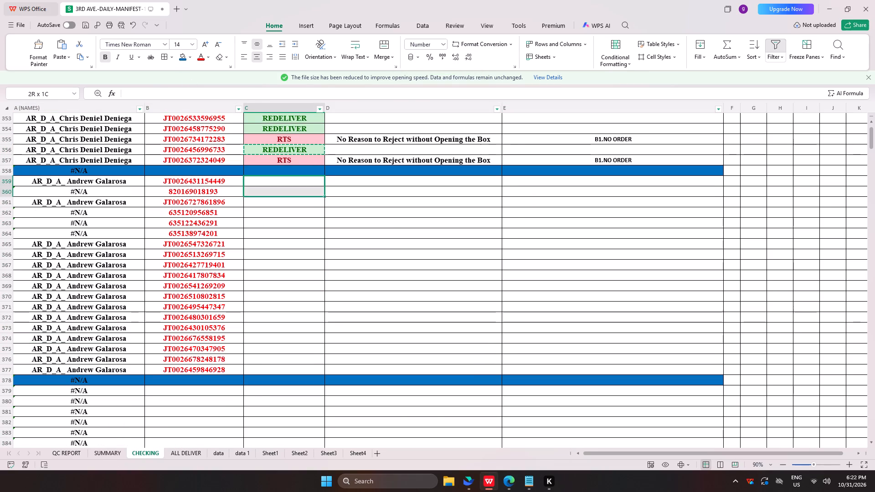
left_click_drag(293, 218, 275, 368)
key("ctrl+v")
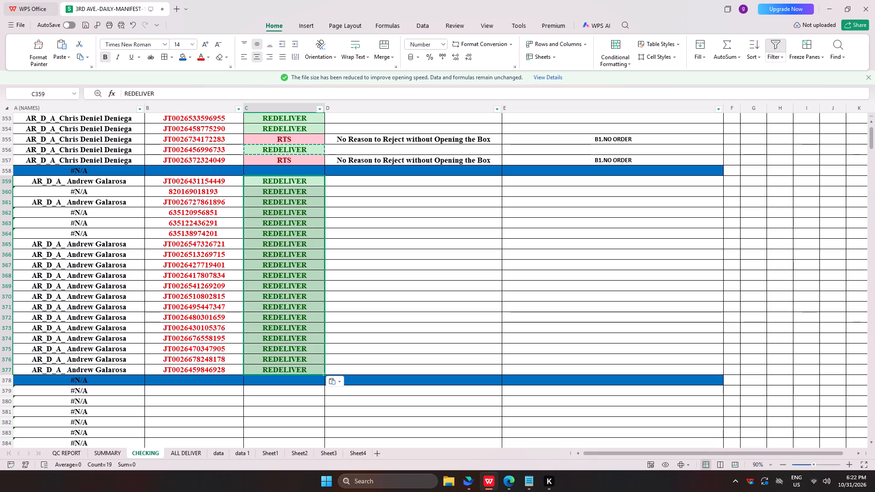
Copy courier ANDREW's waybill numbers in B359 to B377 and switch back to JMS in Microsoft Edge.
left_click(223, 180)
key("ctrl+shift+Down")
key("ctrl+c")
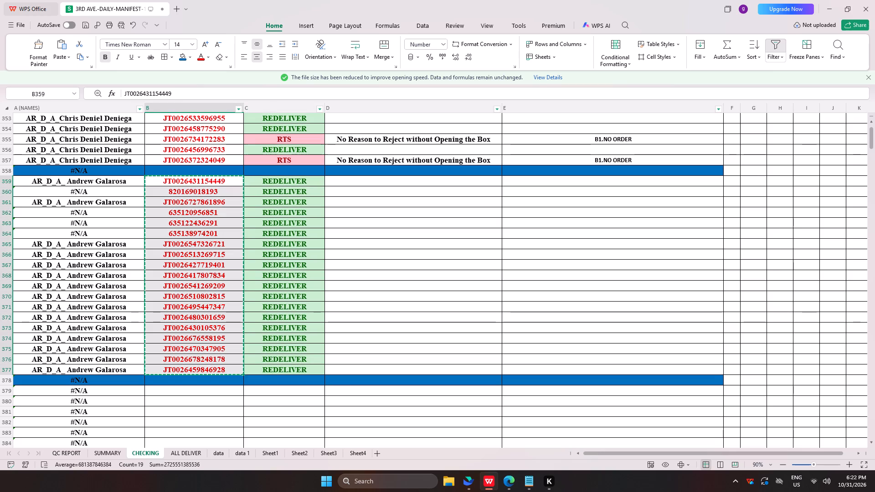
key("alt+Tab")
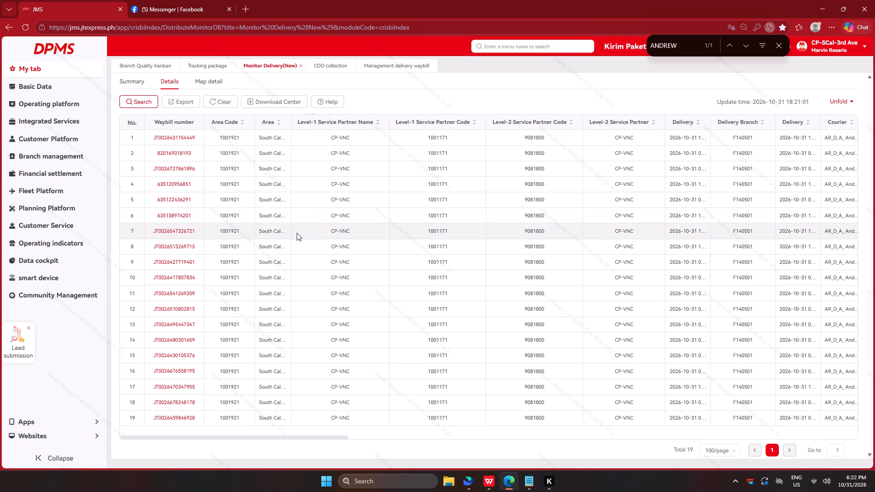
key("alt+Tab")
key("alt+Tab")
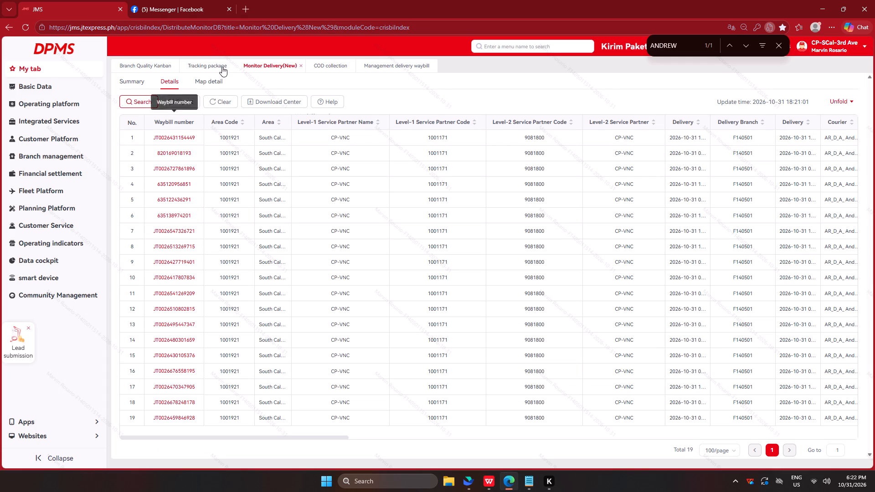
left_click(218, 67)
left_click(183, 156)
left_click(180, 134)
key("ctrl+v")
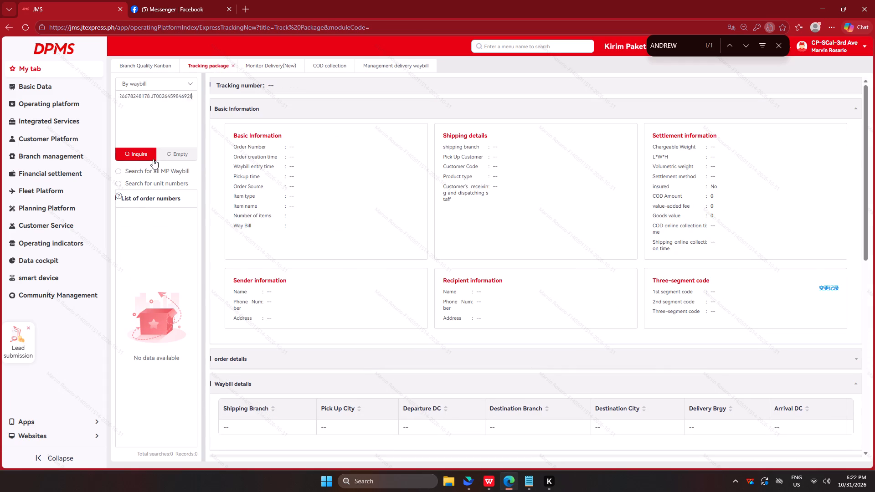
left_click(131, 162)
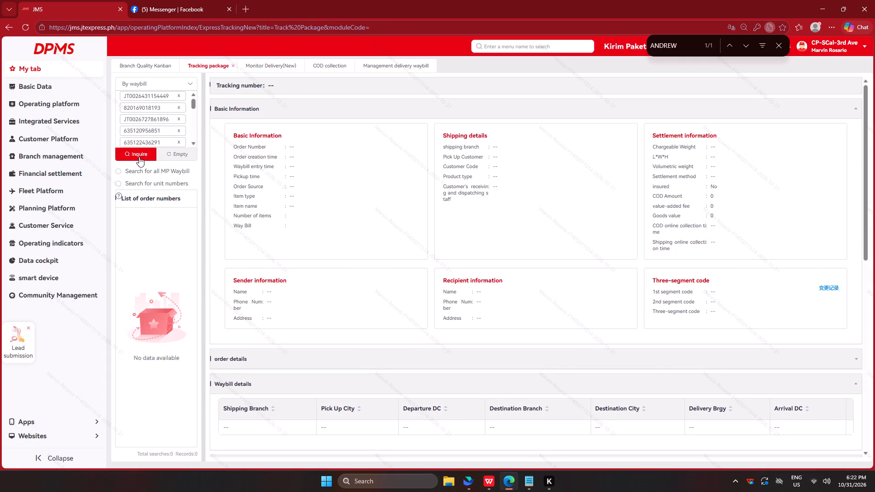
left_click(139, 156)
scroll(449, 253, "down", 7)
scroll(426, 328, "down", 7)
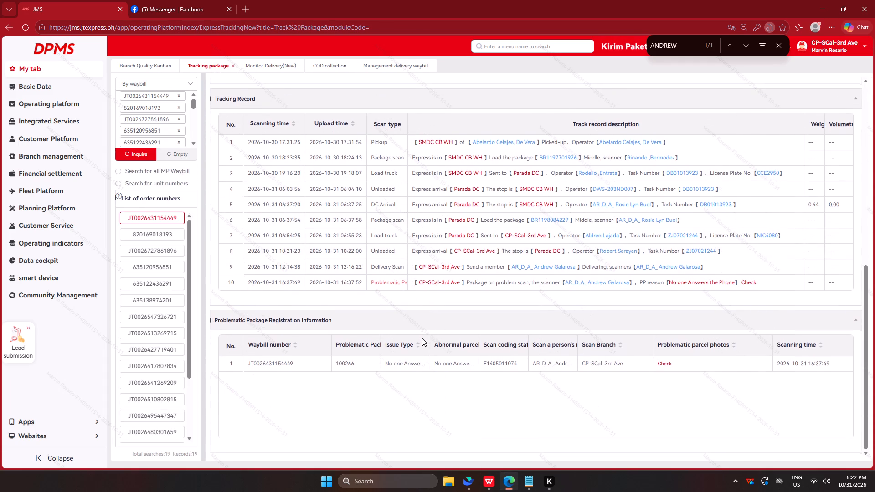
key("alt+Tab")
key("alt+Tab")
left_click(160, 233)
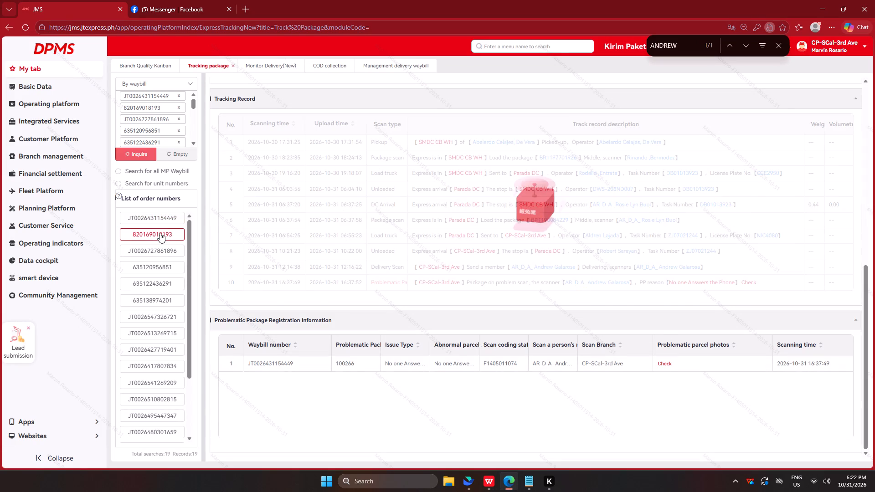
scroll(343, 285, "down", 6)
left_click(160, 251)
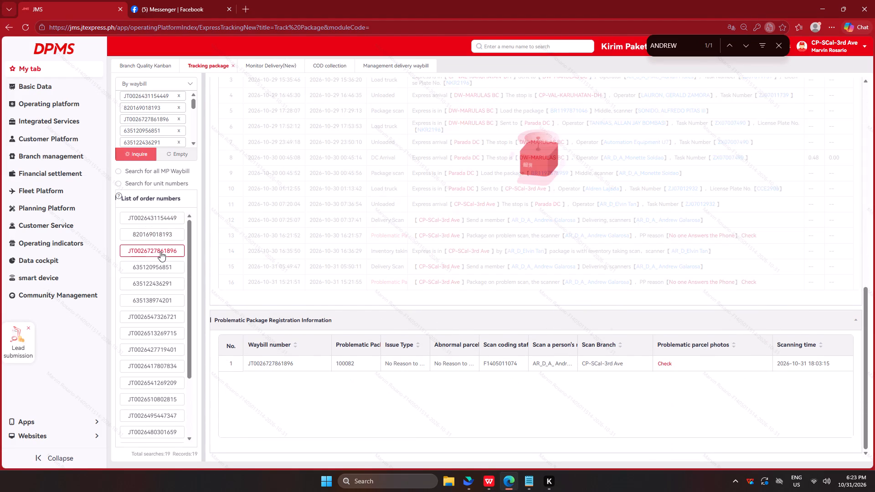
key("alt+Tab")
left_click_drag(310, 160, 401, 157)
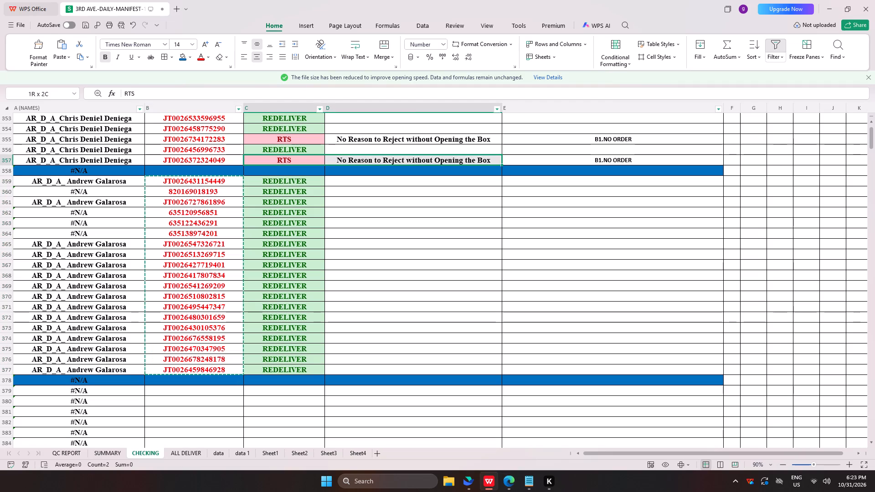
left_click_drag(401, 157, 410, 157)
key("ctrl+c")
key("alt+Tab")
key("alt+Tab")
left_click(276, 204)
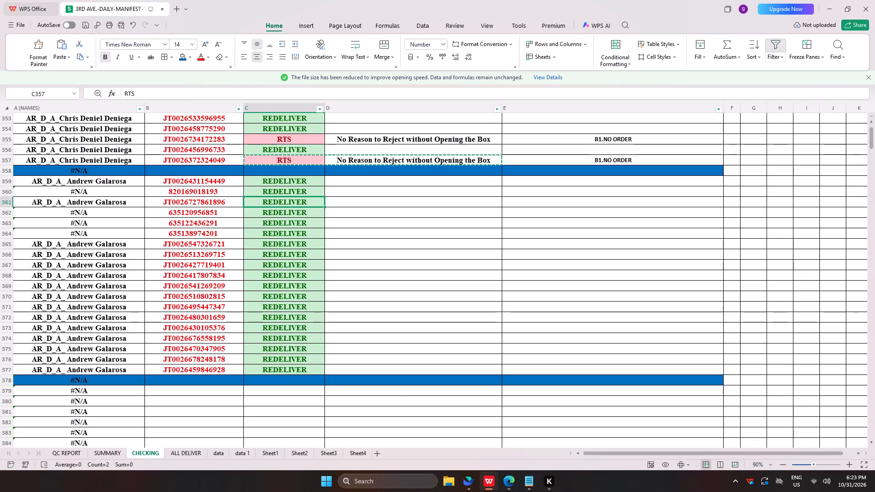
key("ctrl+v")
key("alt+Tab")
left_click(157, 267)
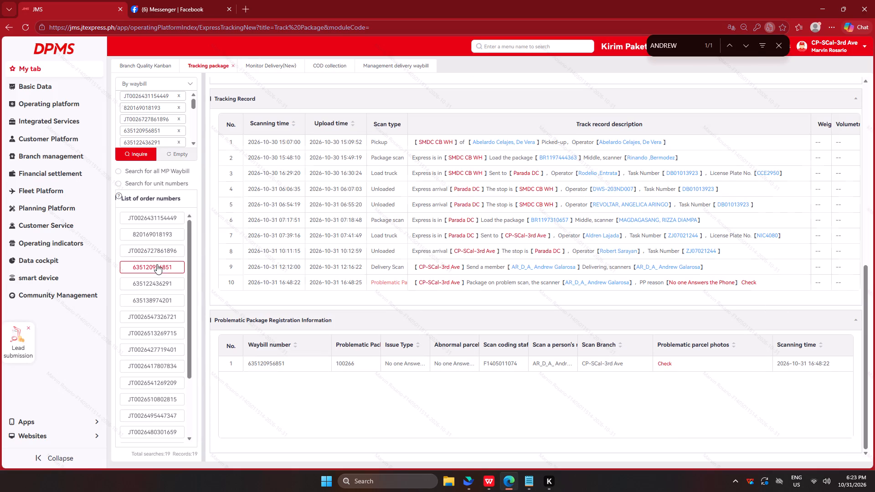
left_click(167, 288)
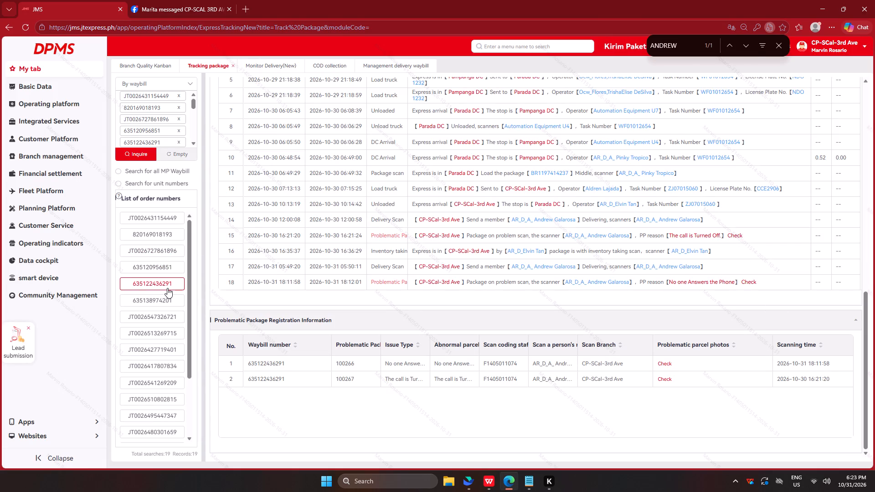
left_click(169, 303)
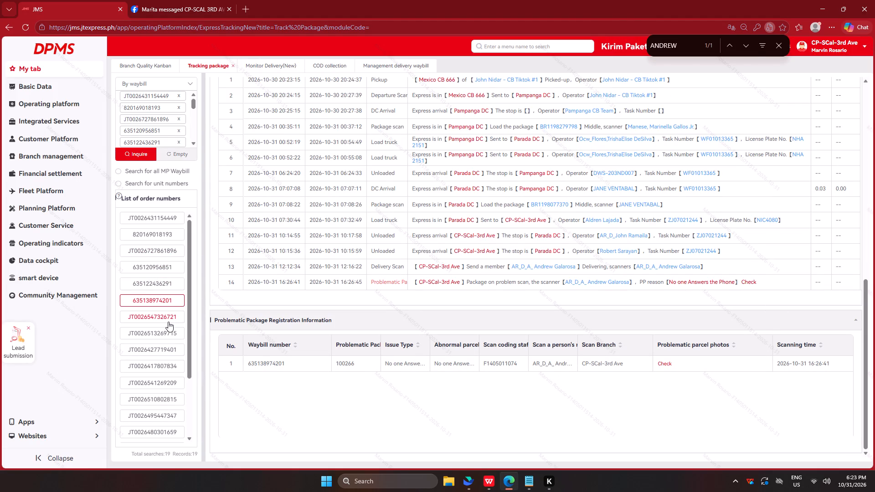
left_click(168, 322)
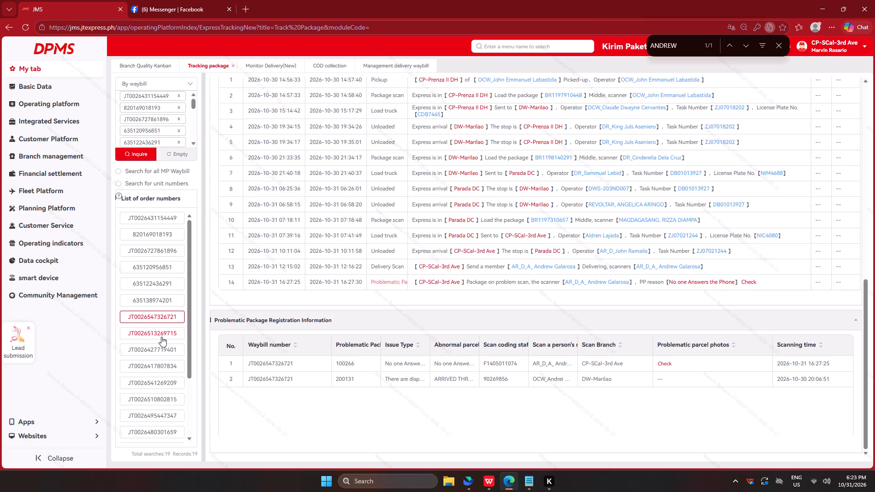
left_click(162, 335)
left_click(160, 349)
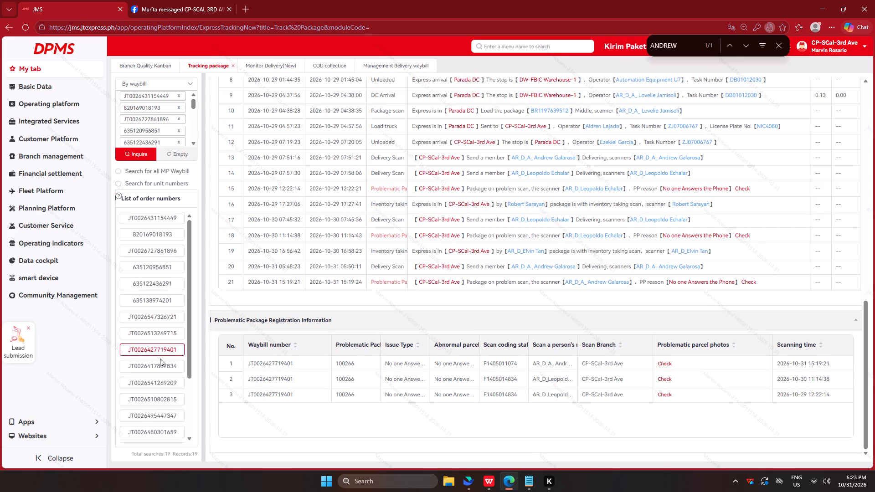
key("alt+Tab")
scroll(422, 329, "up", 18)
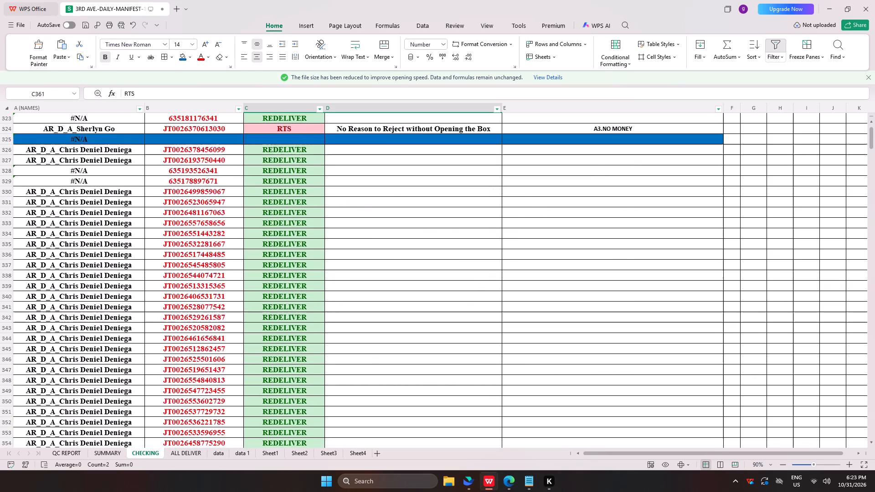
scroll(428, 321, "up", 5)
left_click_drag(285, 215, 561, 214)
key("ctrl+c")
scroll(371, 317, "down", 20)
scroll(371, 317, "down", 4)
key("alt+Tab")
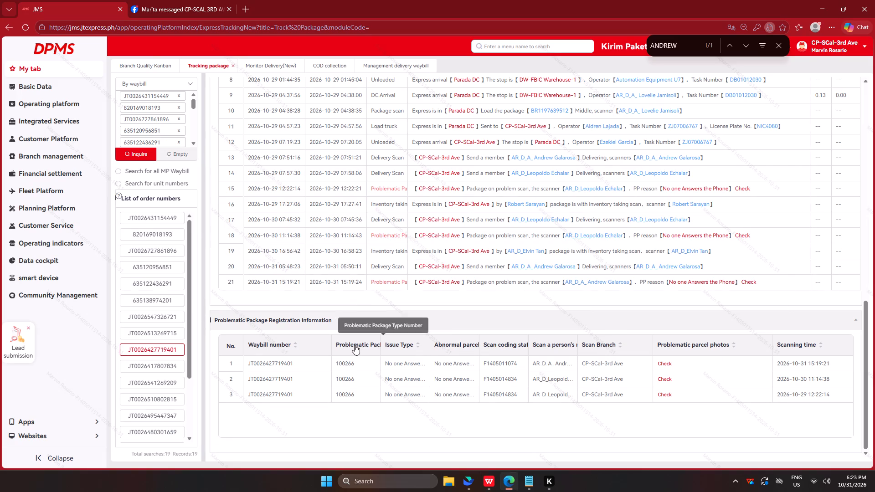
key("alt+Tab")
left_click(265, 232)
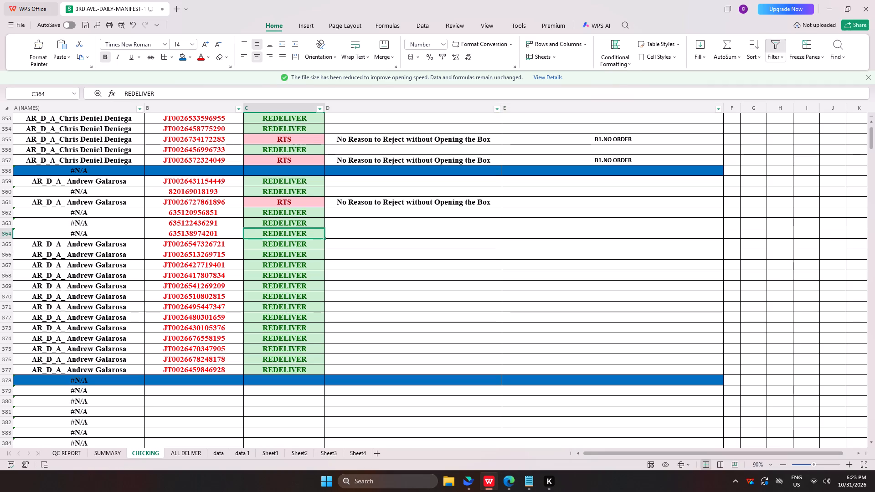
left_click(269, 264)
key("ctrl+v")
key("alt+Tab")
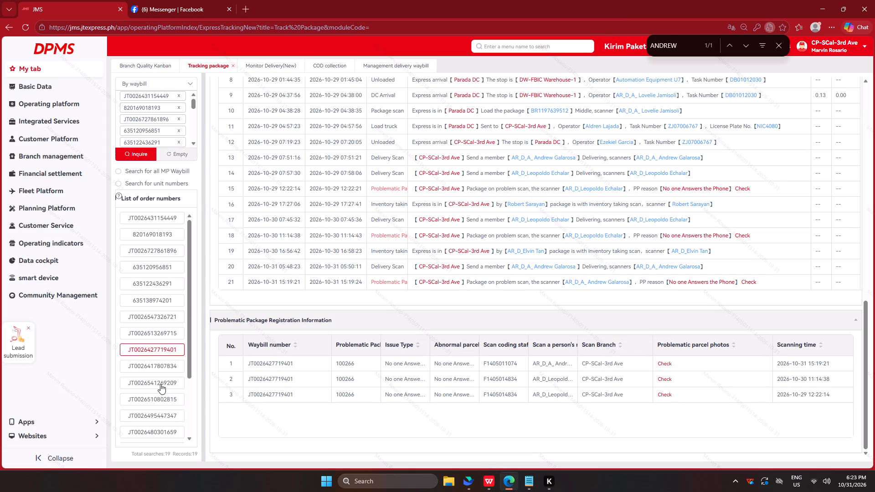
left_click(160, 366)
key("alt+Tab")
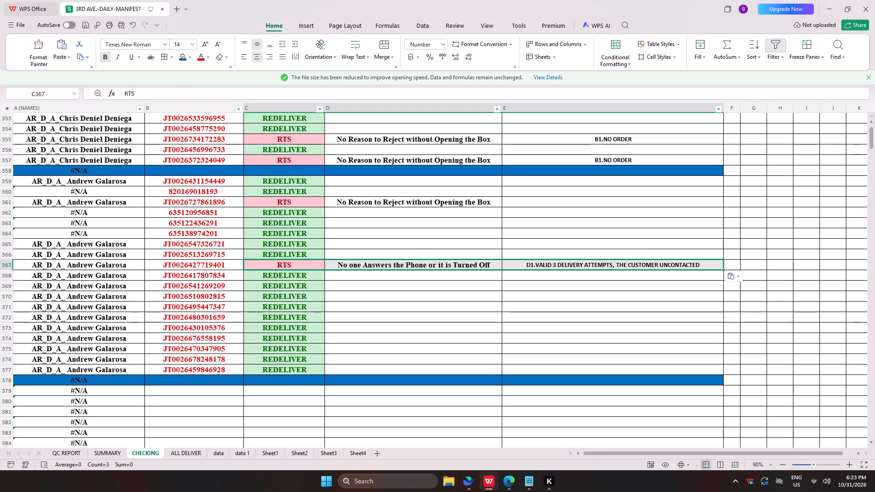
left_click(280, 274)
key("ctrl+v")
key("alt+Tab")
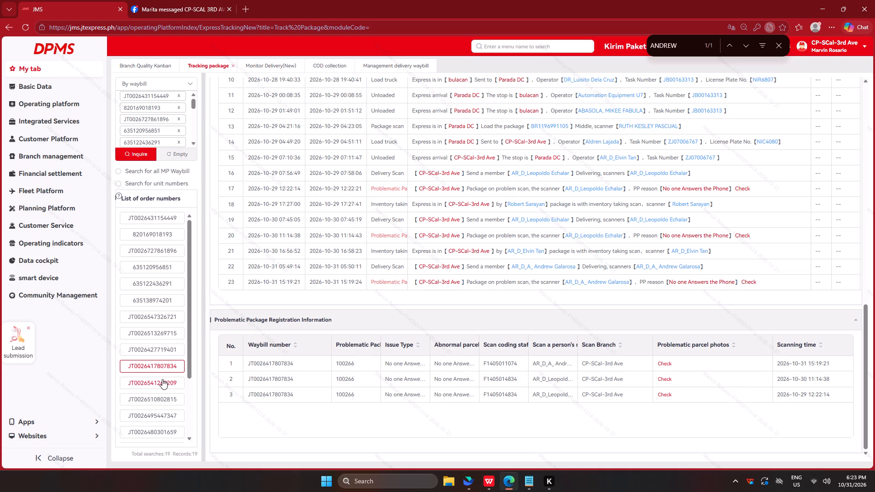
left_click(162, 379)
left_click(162, 406)
left_click(164, 403)
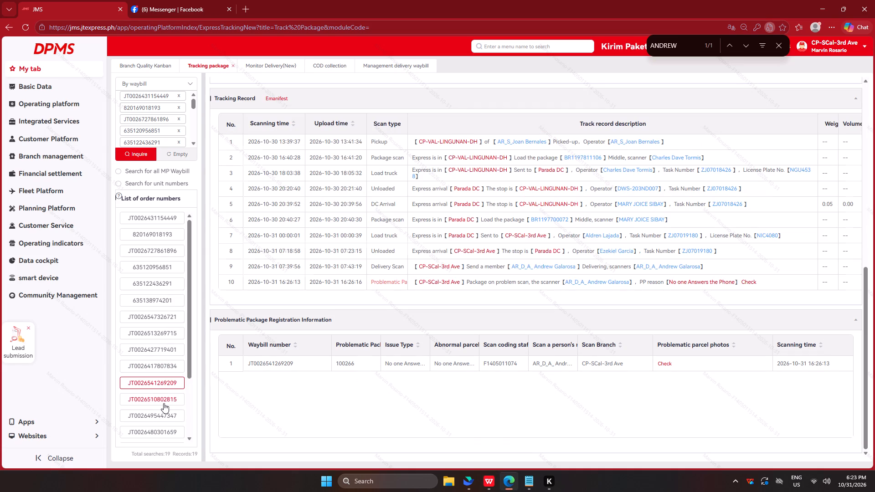
scroll(164, 403, "down", 1)
key("alt+Tab")
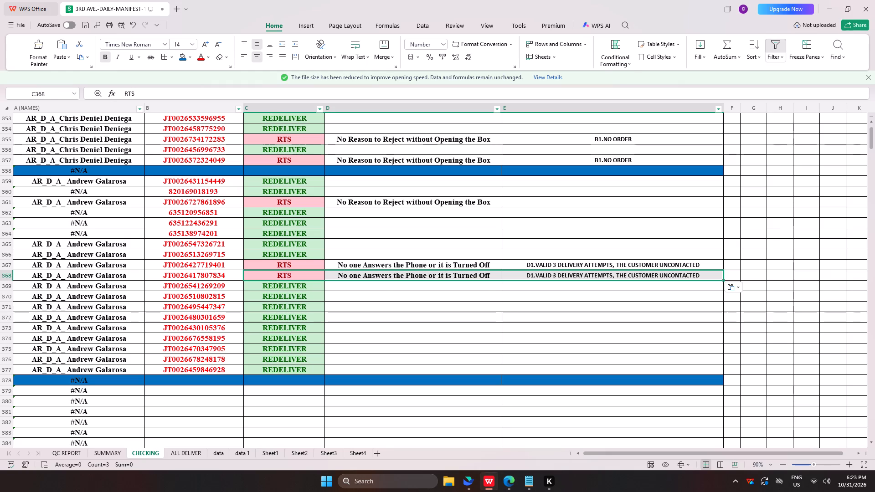
left_click_drag(292, 203, 394, 201)
key("ctrl+c")
key("alt+Tab")
key("alt+Tab")
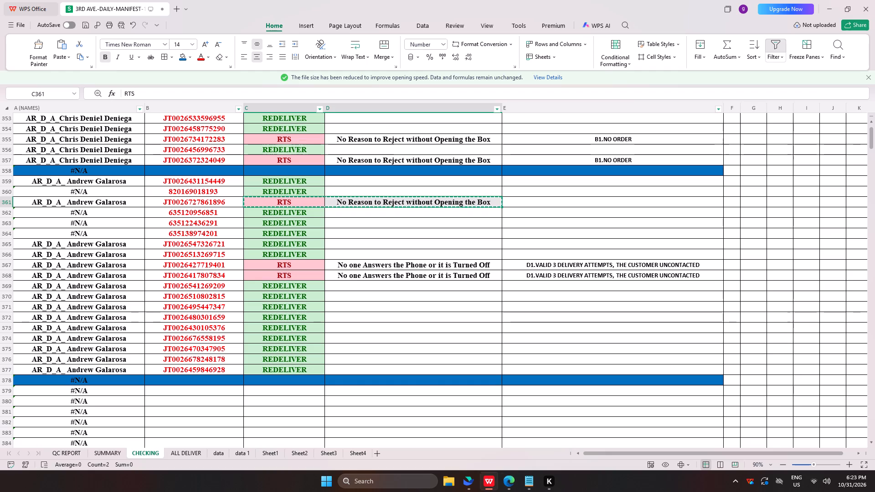
left_click(266, 291)
key("ctrl+v")
key("alt+Tab")
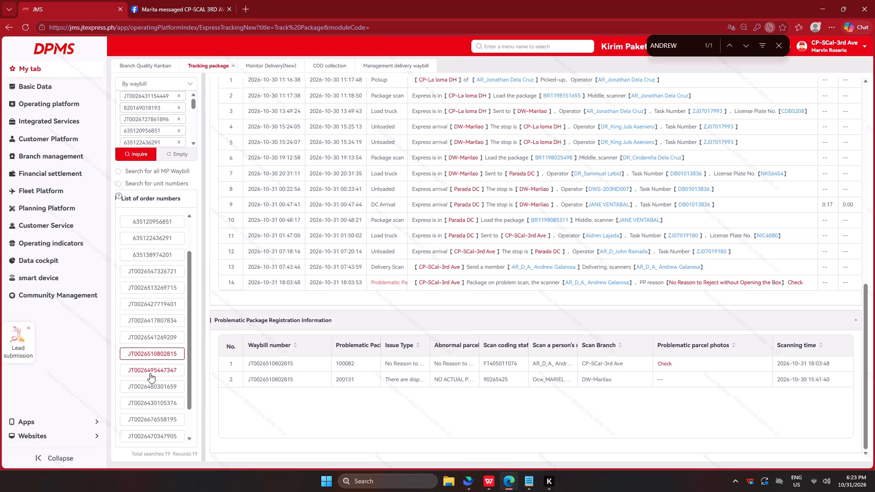
left_click(150, 374)
scroll(150, 374, "down", 5)
left_click(161, 350)
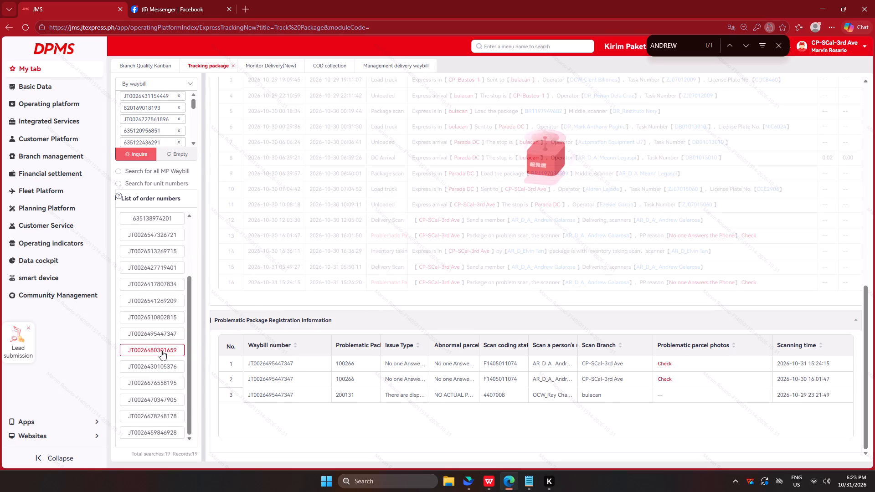
left_click(163, 368)
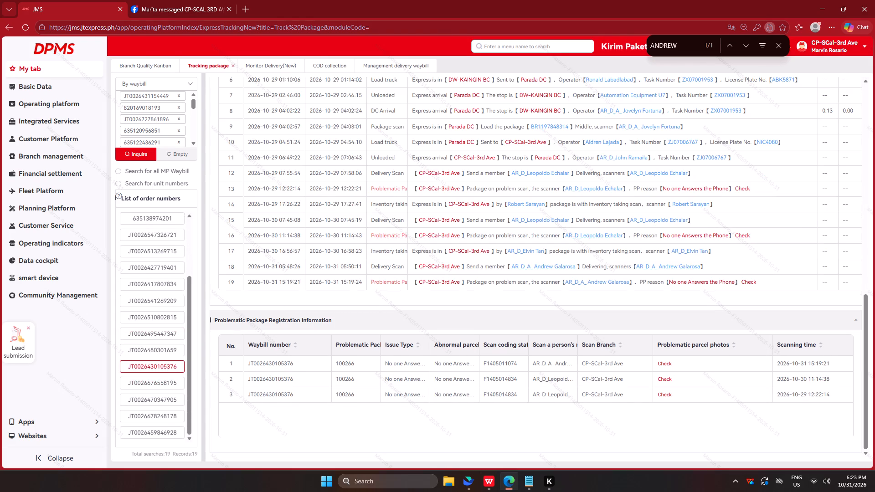
key("alt+Tab")
left_click_drag(299, 274, 559, 277)
key("ctrl+c")
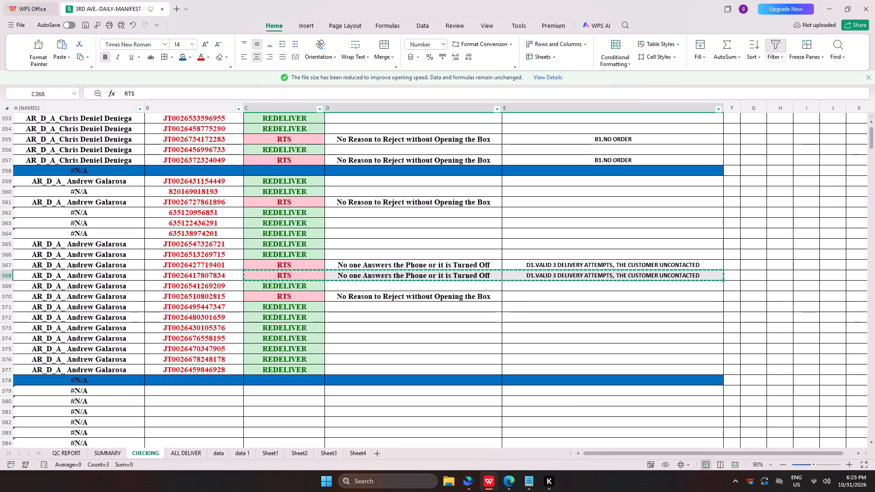
left_click(278, 323)
key("ctrl+v")
key("alt+Tab")
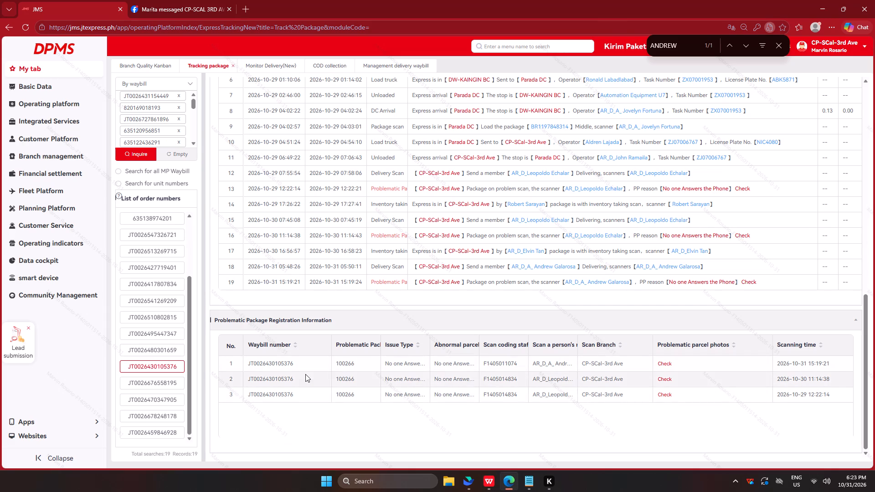
key("alt+Tab")
key("alt+Tab")
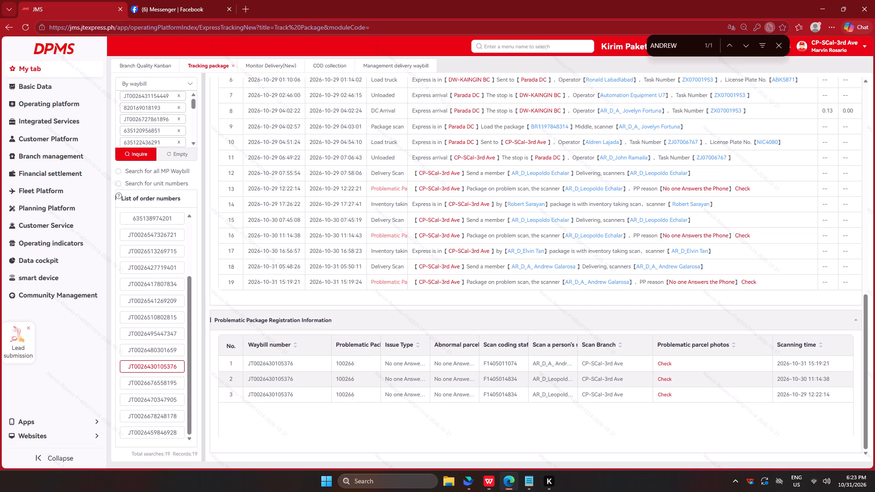
double_click(166, 389)
left_click(169, 395)
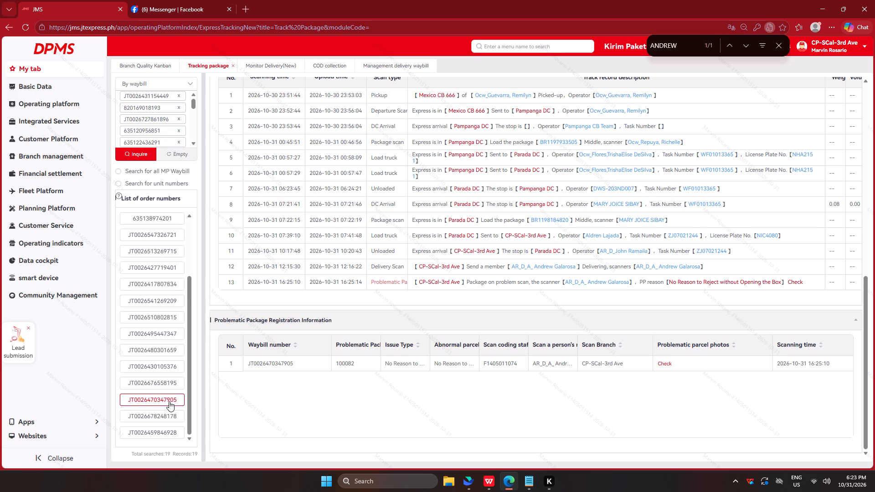
key("alt+Tab")
left_click_drag(288, 298, 349, 297)
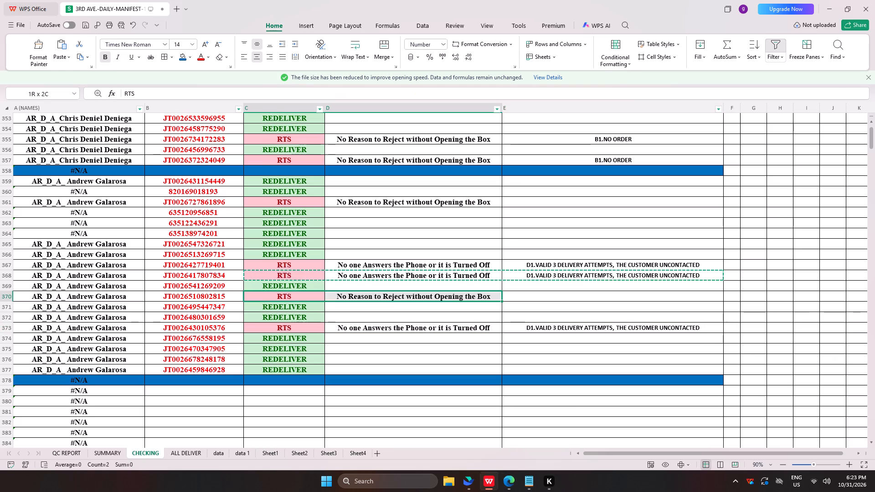
left_click_drag(349, 297, 350, 297)
key("ctrl+c")
key("alt+Tab")
key("alt+Tab")
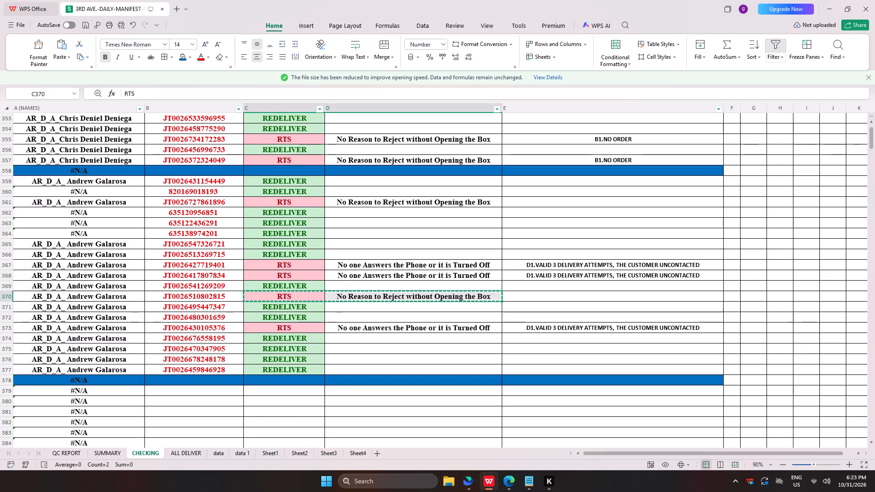
left_click(282, 352)
key("ctrl+v")
key("alt+Tab")
left_click(170, 420)
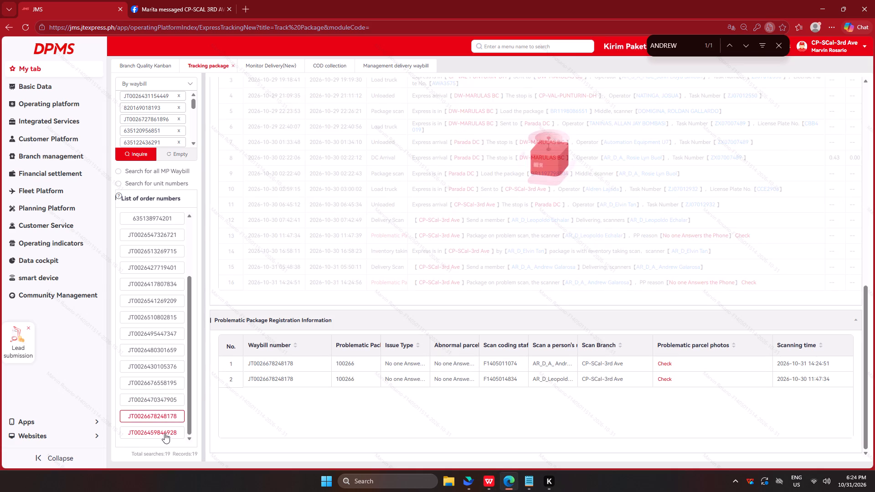
left_click(164, 435)
key("alt+Tab")
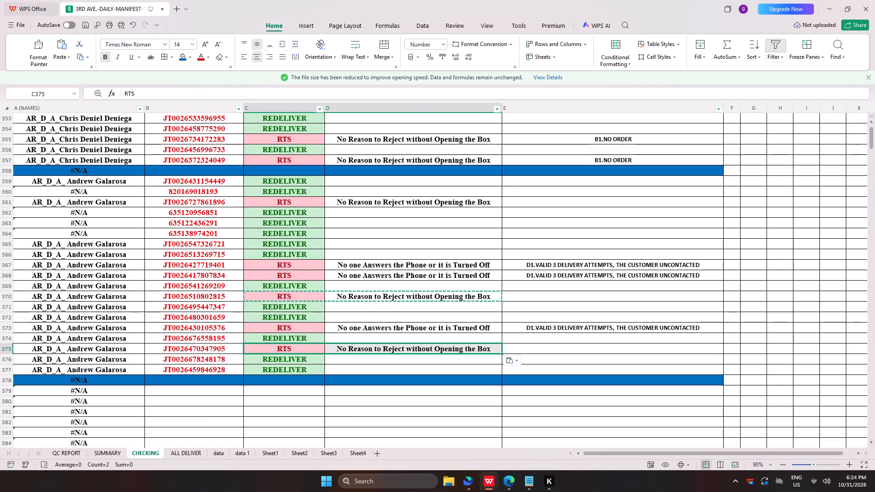
key("alt+Tab")
left_click(147, 416)
left_click(149, 428)
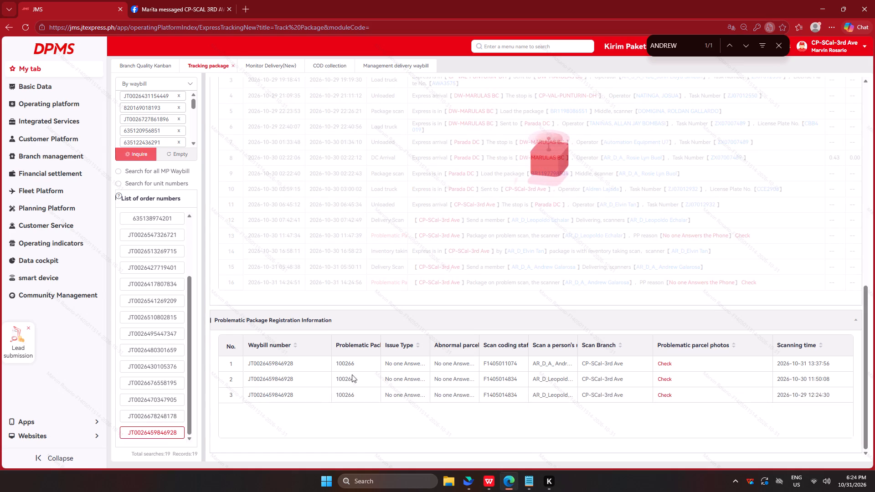
Switch to WPS Office and copy the RTS status, phone-unanswered reason and D1 remark from C373:E373 into row 377 of CHECKING.
key("alt+Tab")
left_click_drag(297, 329, 567, 328)
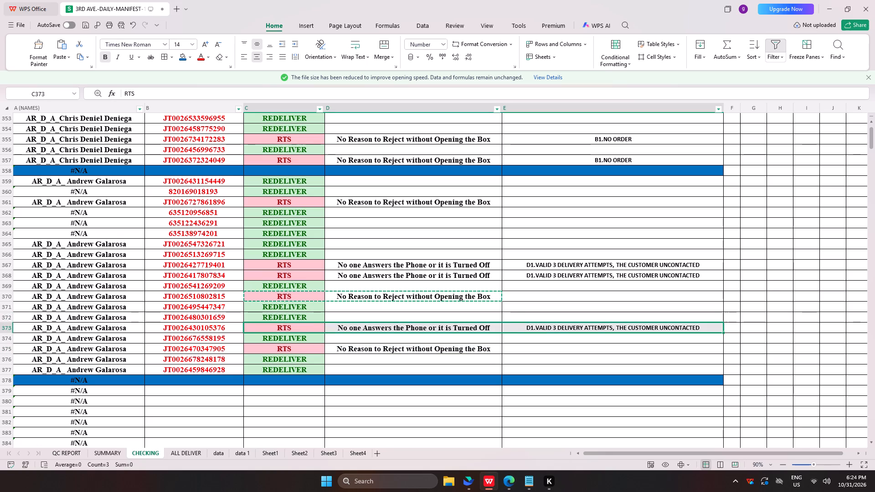
key("ctrl+c")
left_click(297, 372)
key("ctrl+v")
Switch back to JMS in Edge and search today's COD collection for the POD rider found with the keyword ANDREW.
key("alt+Tab")
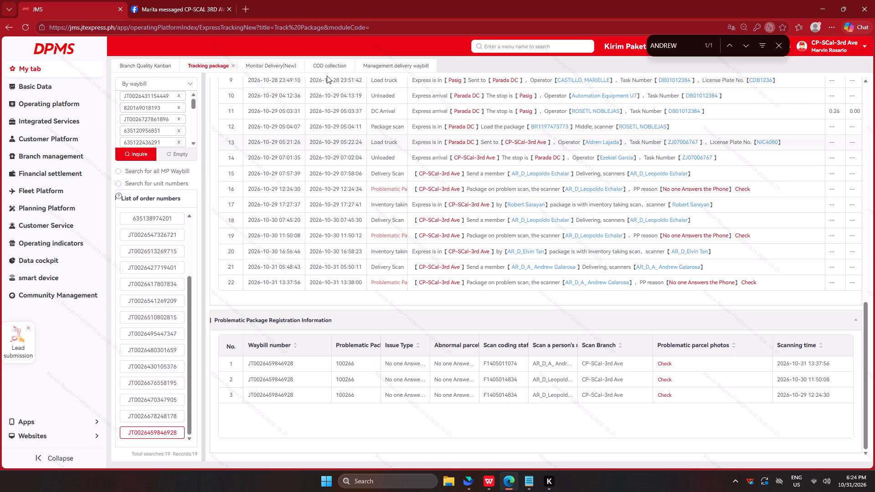
left_click(328, 65)
left_click(647, 148)
left_click(607, 151)
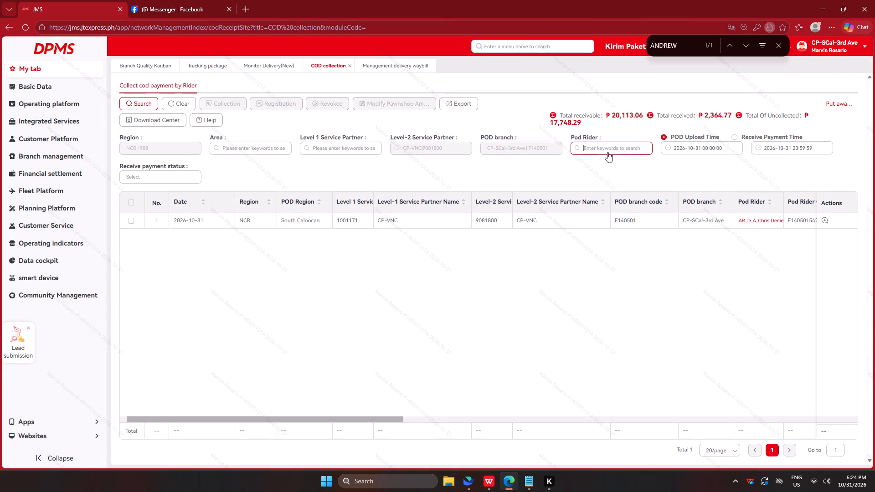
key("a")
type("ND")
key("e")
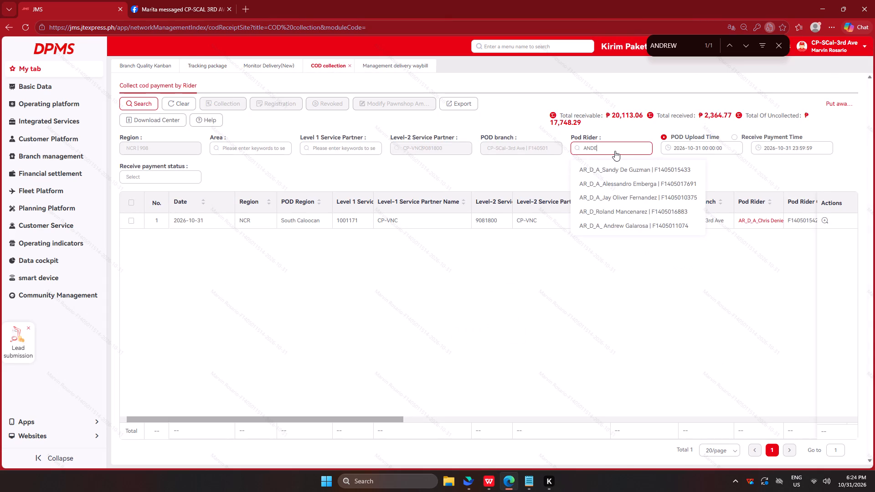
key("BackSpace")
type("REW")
left_click(609, 169)
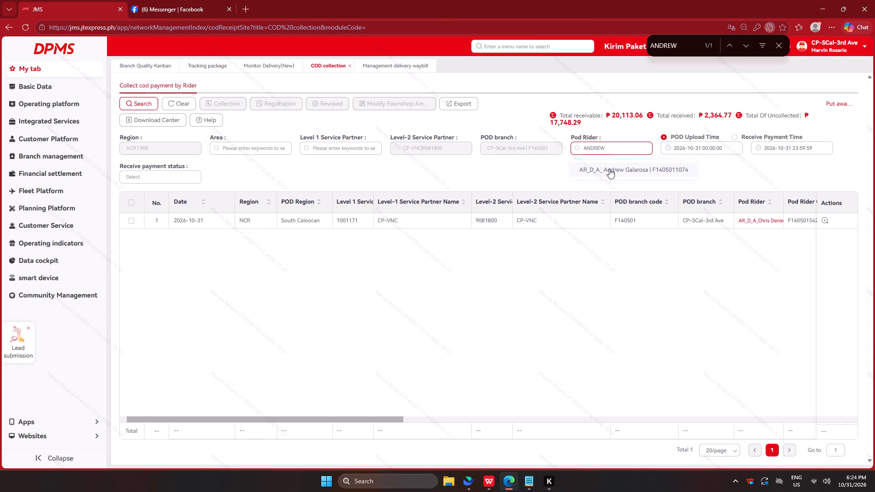
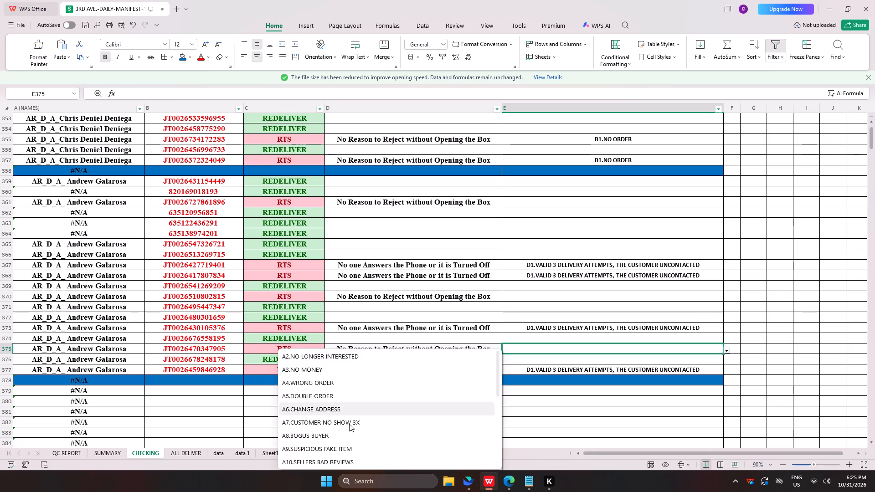
scroll(349, 421, "down", 4)
scroll(349, 425, "up", 5)
left_click(327, 388)
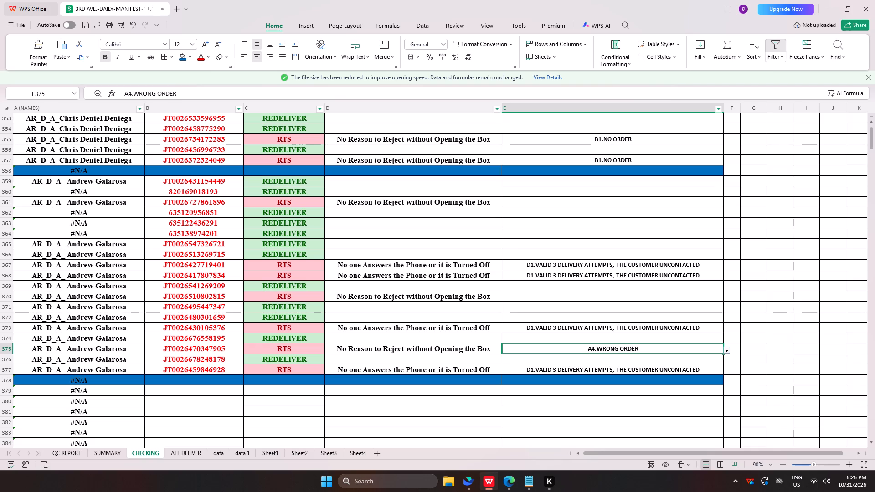
left_click(643, 302)
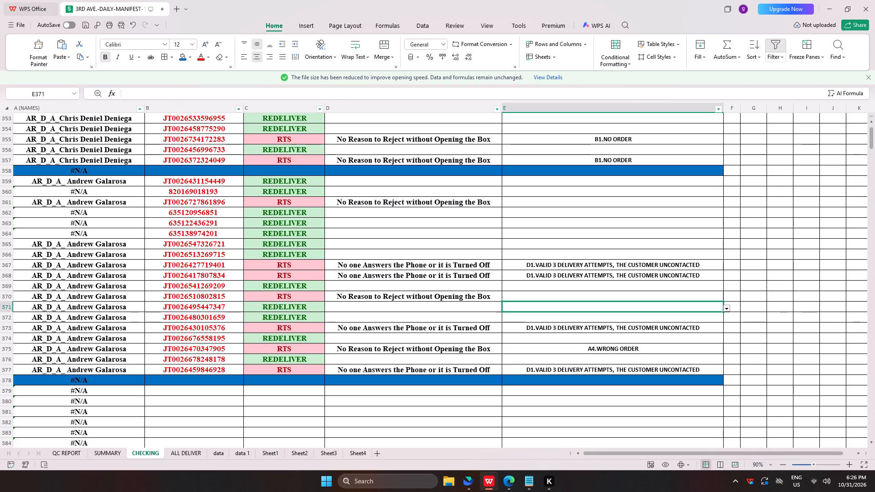
left_click(690, 298)
left_click(726, 298)
scroll(601, 350, "down", 6)
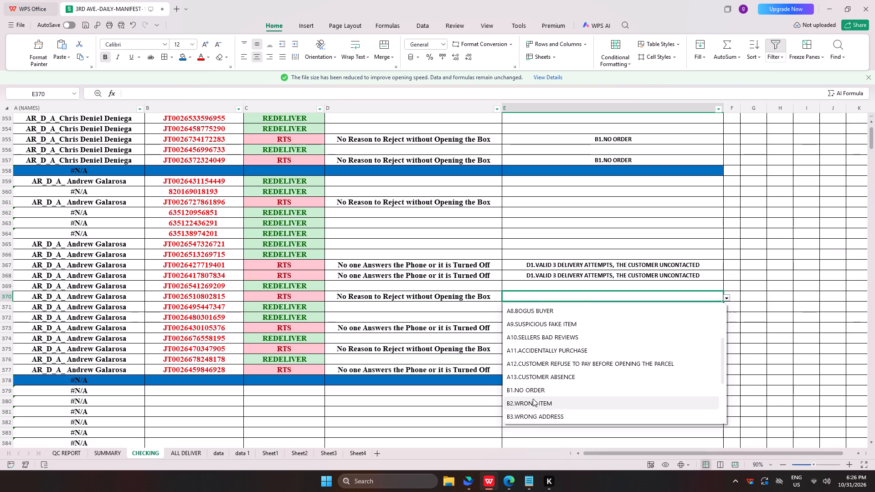
left_click(527, 404)
left_click(650, 204)
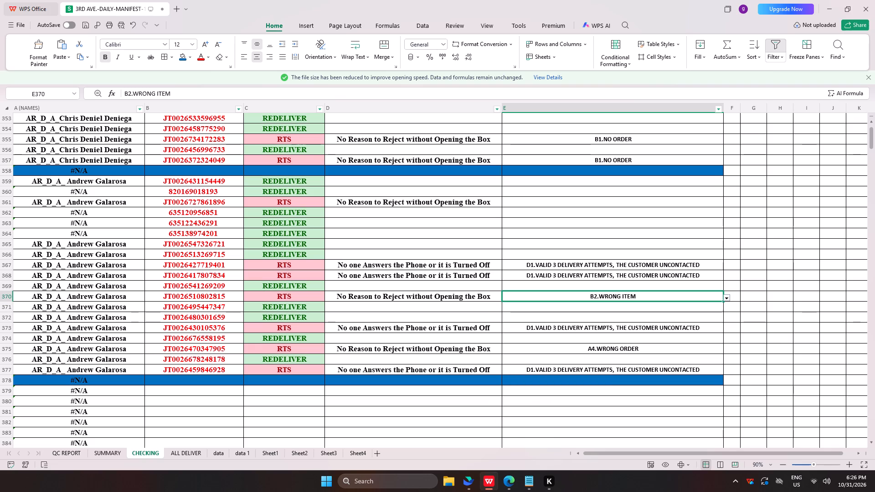
left_click(723, 204)
left_click(724, 203)
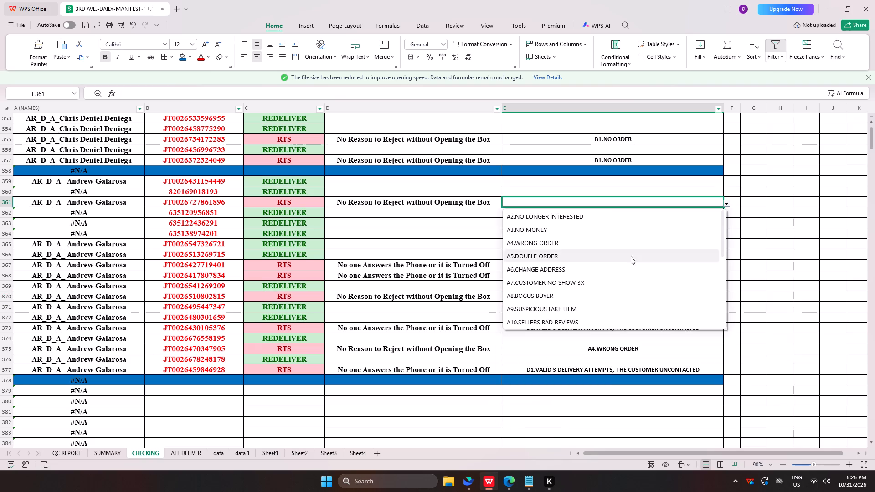
scroll(577, 289, "down", 5)
left_click(534, 308)
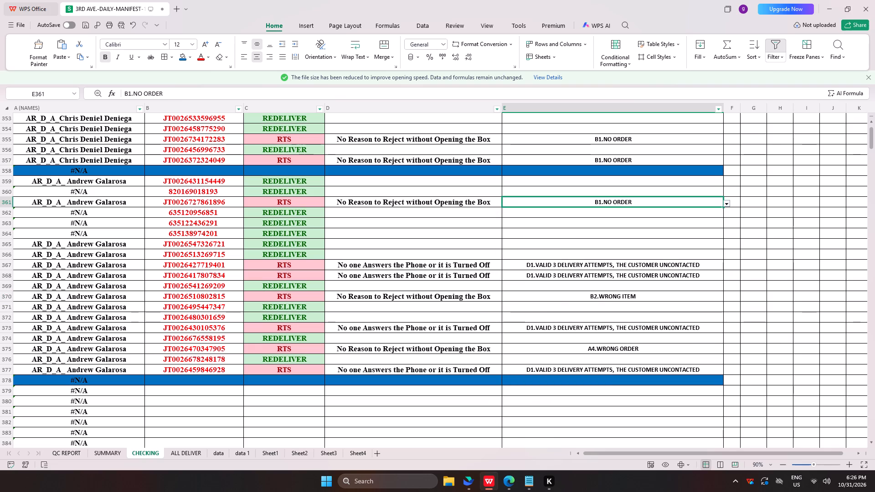
left_click_drag(228, 268, 227, 275)
left_click(227, 328, "ctrl")
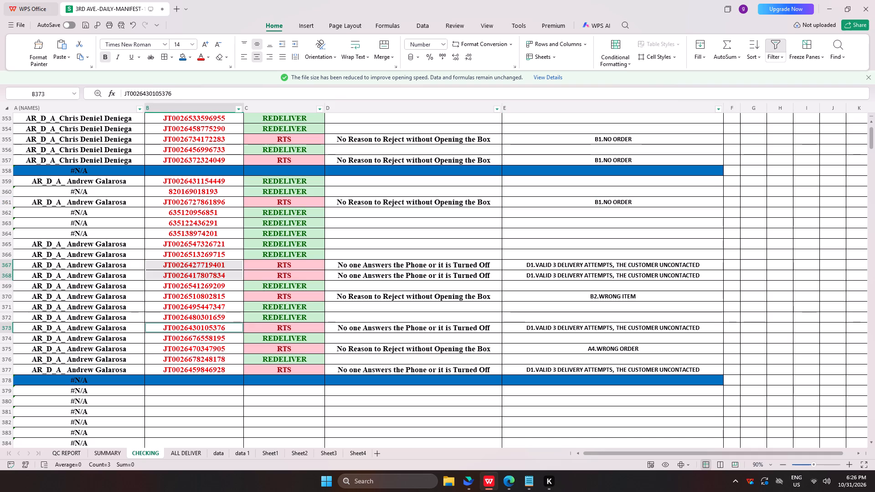
left_click(222, 373, "ctrl")
key("ctrl+c")
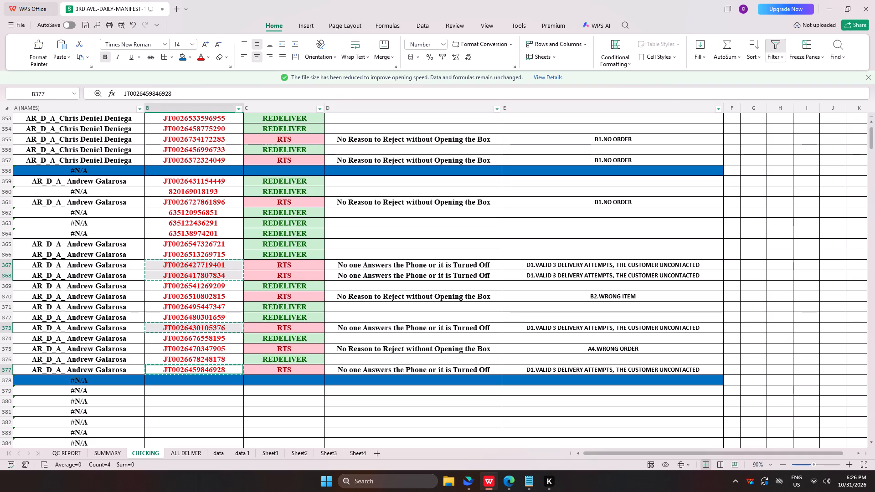
left_click_drag(225, 278, 226, 270, "ctrl")
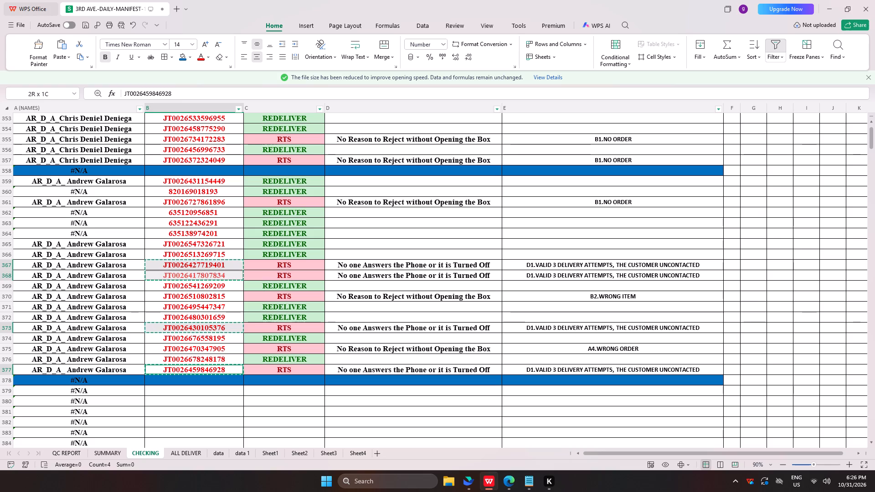
left_click_drag(226, 270, 226, 268, "ctrl")
key("ctrl+c")
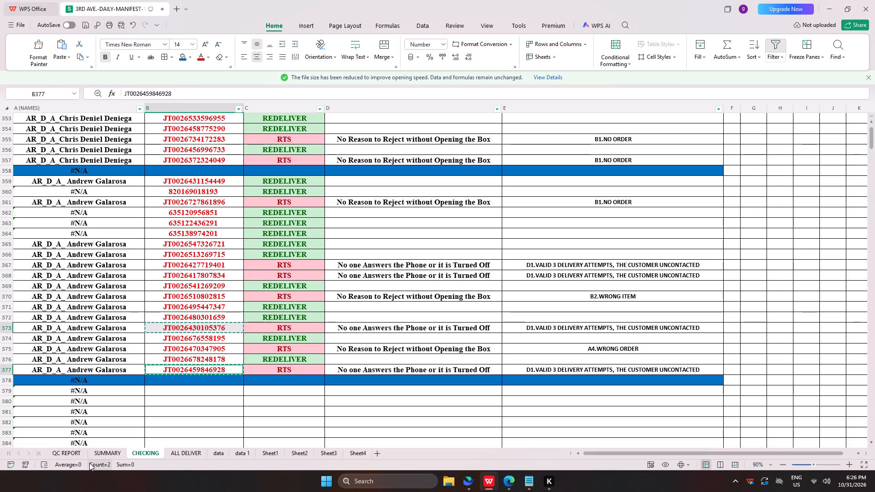
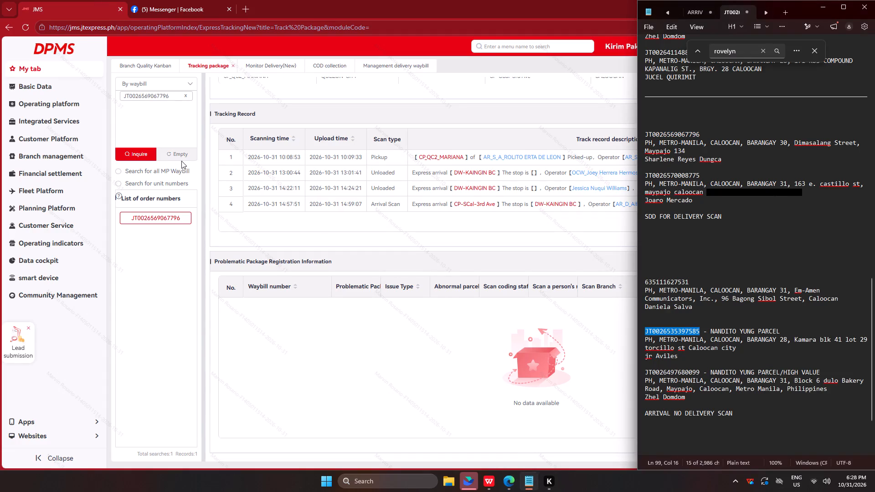
key("ctrl+c")
key("ctrl+c")
key("ctrl+c")
key("ctrl+c")
key("ctrl+c")
key("ctrl+c")
key("ctrl+c")
left_click(187, 154, "ctrl")
left_click(170, 134)
key("ctrl+v")
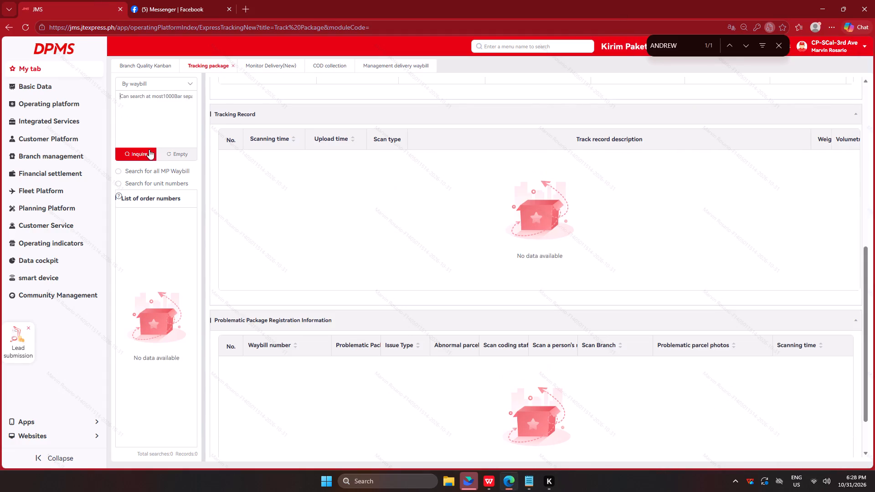
left_click(138, 155)
key("alt+Tab")
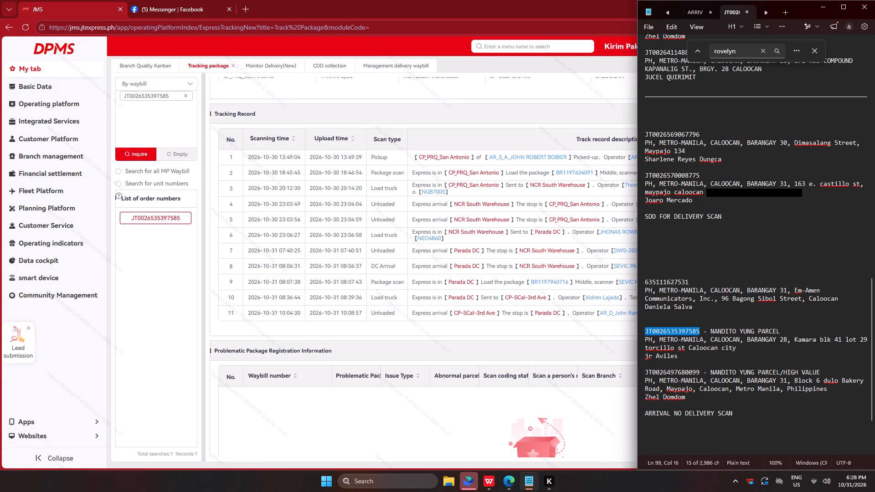
triple_click(138, 155)
triple_click(138, 155)
left_click(138, 155)
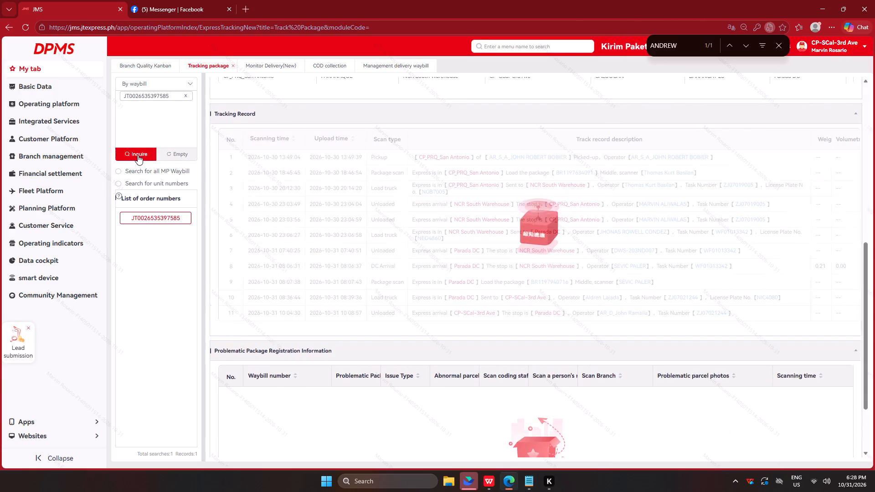
left_click(138, 155)
triple_click(138, 155)
triple_click(138, 155)
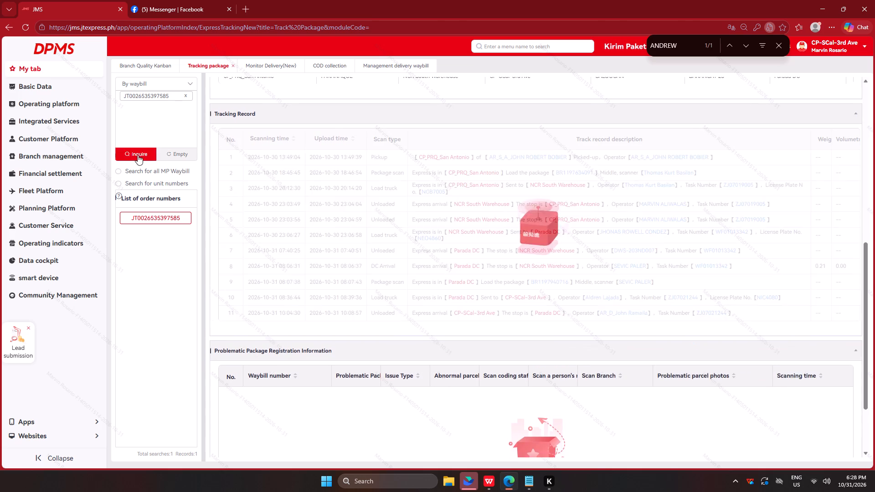
triple_click(138, 155)
triple_click(138, 155)
triple_click(138, 155)
left_click(138, 154)
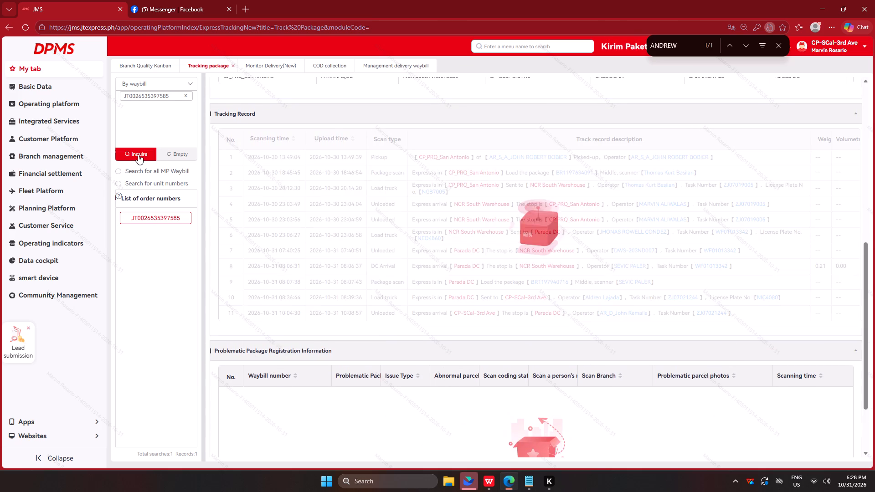
left_click(139, 153)
left_click(139, 153)
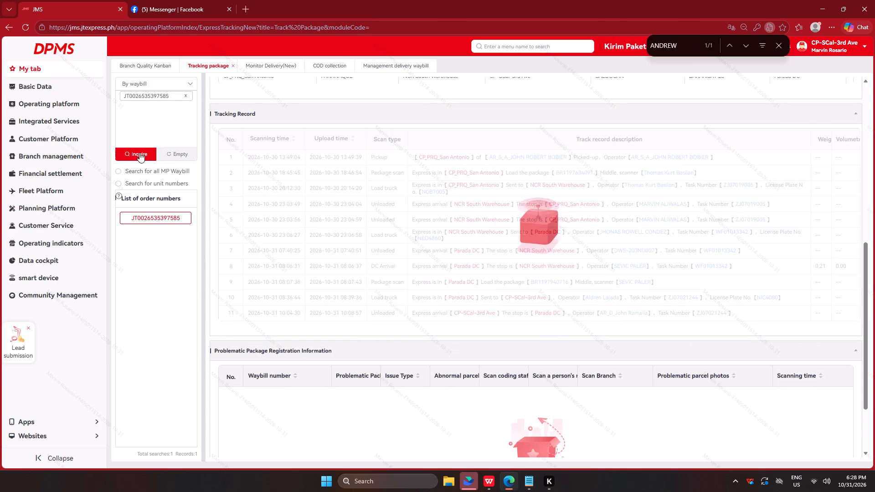
left_click(139, 153)
left_click(139, 153)
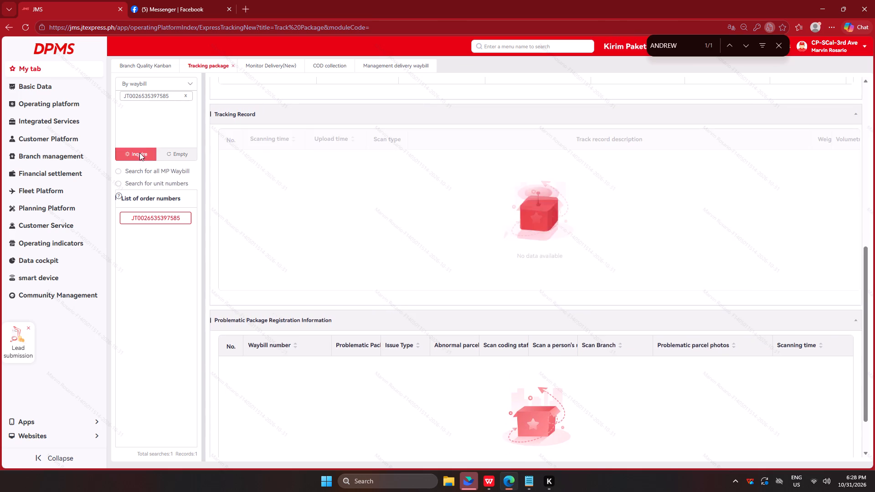
left_click(139, 153)
left_click(139, 153)
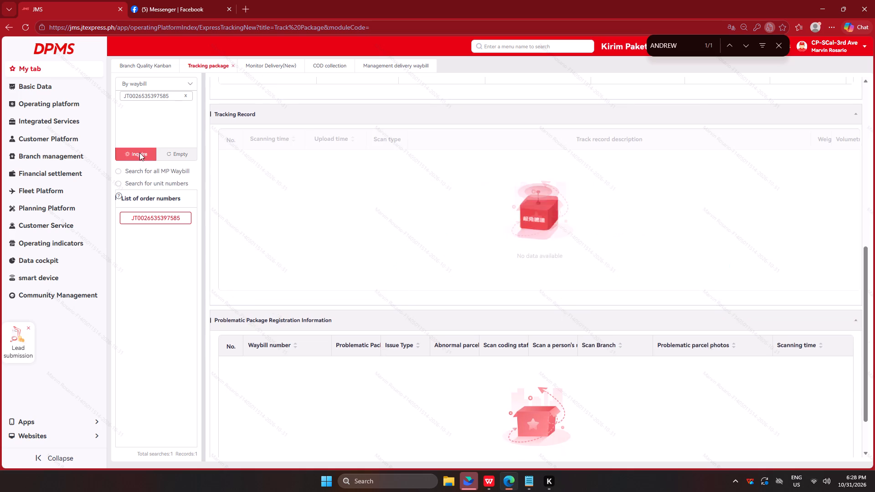
left_click(139, 153)
left_click(139, 153)
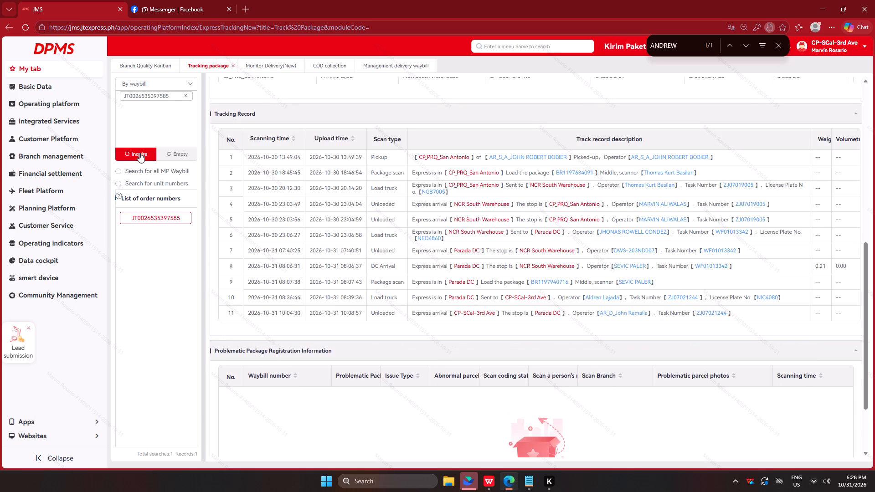
left_click(139, 153)
left_click(139, 153)
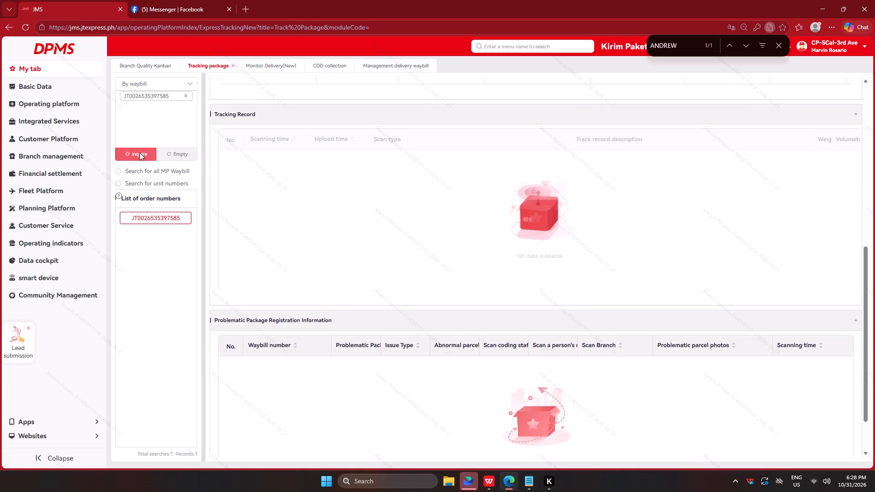
right_click(139, 153)
left_click(139, 153)
left_click(139, 153)
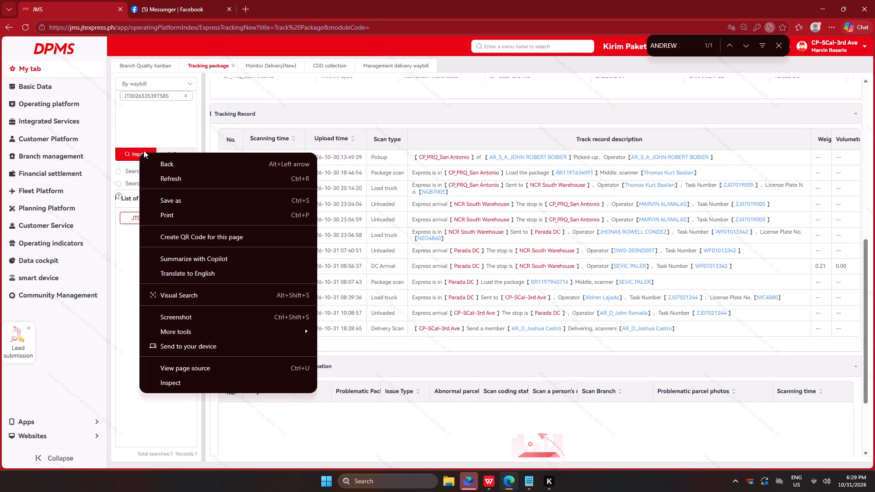
left_click(129, 153)
left_click(129, 153)
key("alt+Tab")
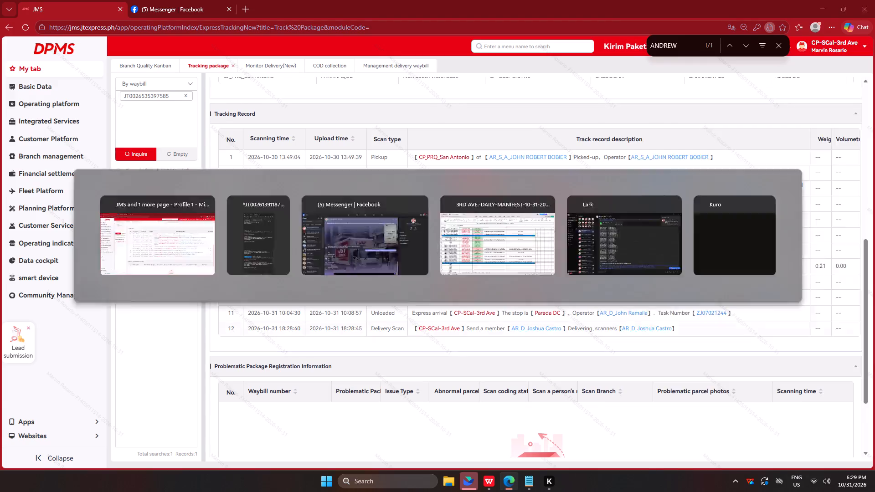
left_click_drag(704, 358, 630, 332)
key("ctrl+x")
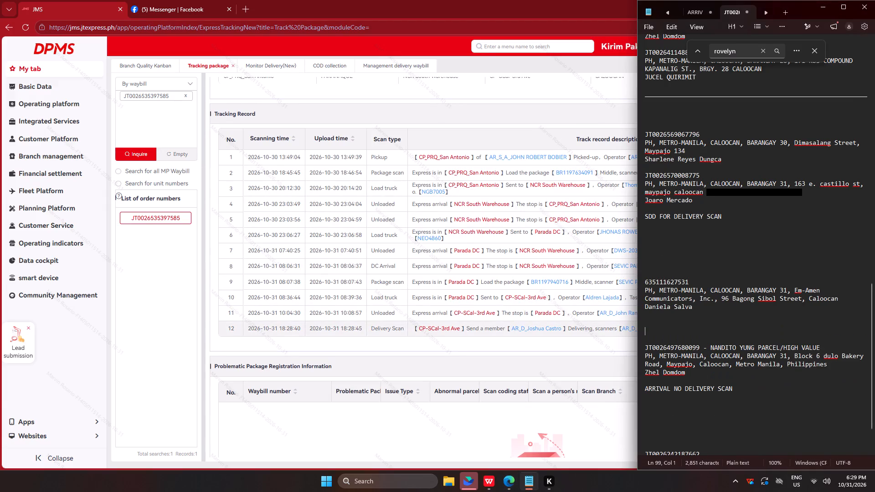
left_click(660, 341)
key("BackSpace")
key("BackSpace")
key("BackSpace")
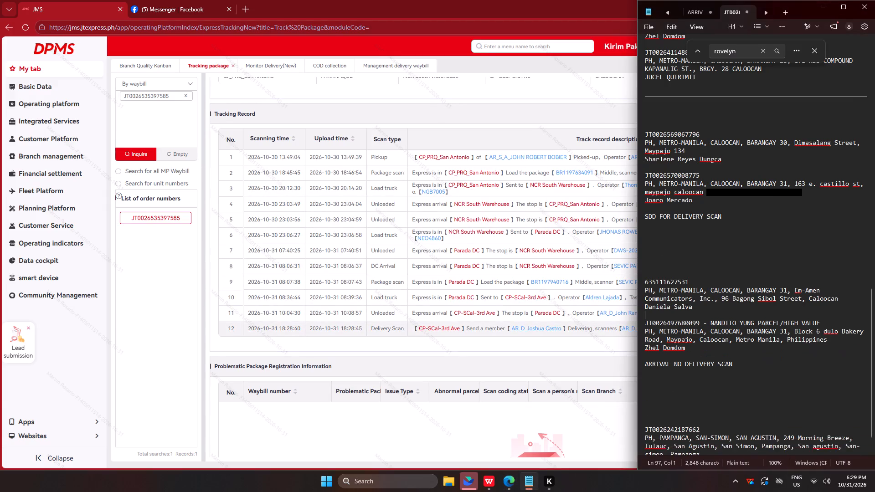
key("Return")
key("Return")
left_click_drag(746, 388, 649, 278)
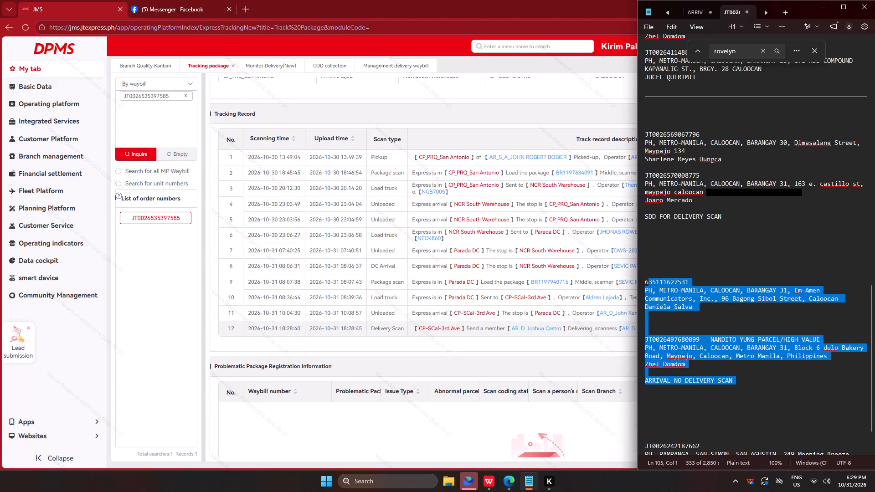
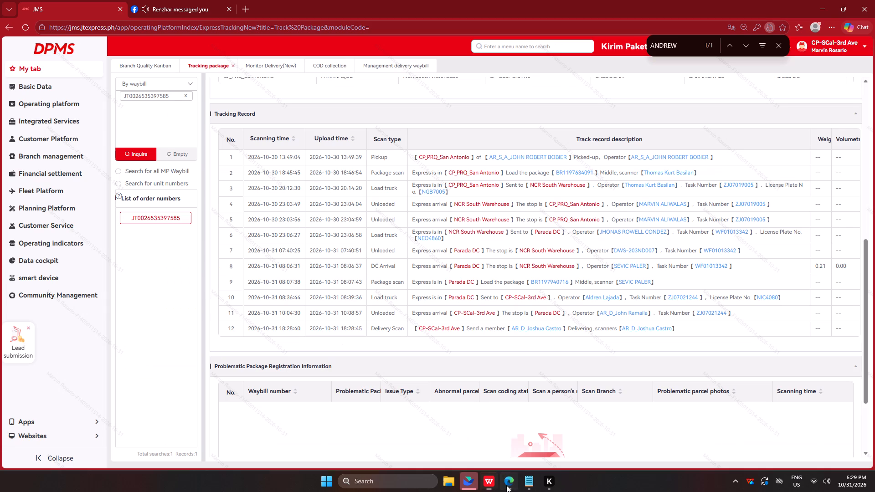
Return to the Monitor Delivery(New) courier summary and find the courier matching "KYLE", replacing the previous find-on-page term.
left_click(278, 63)
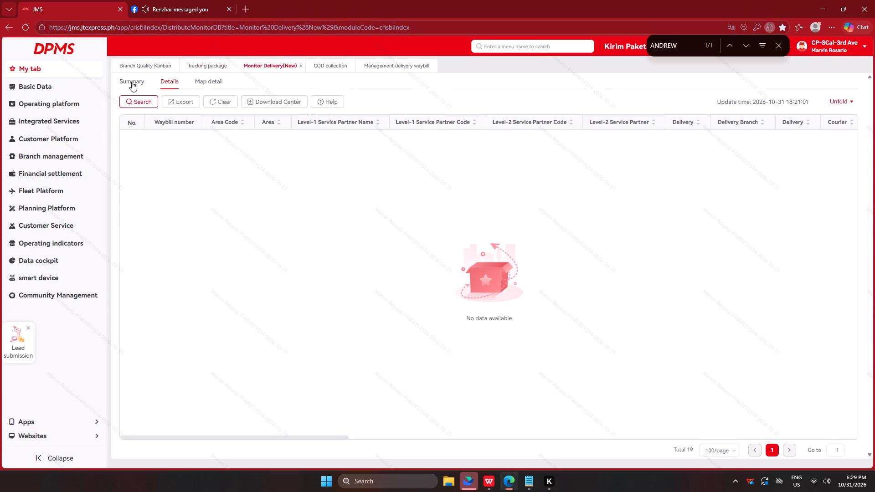
left_click(132, 82)
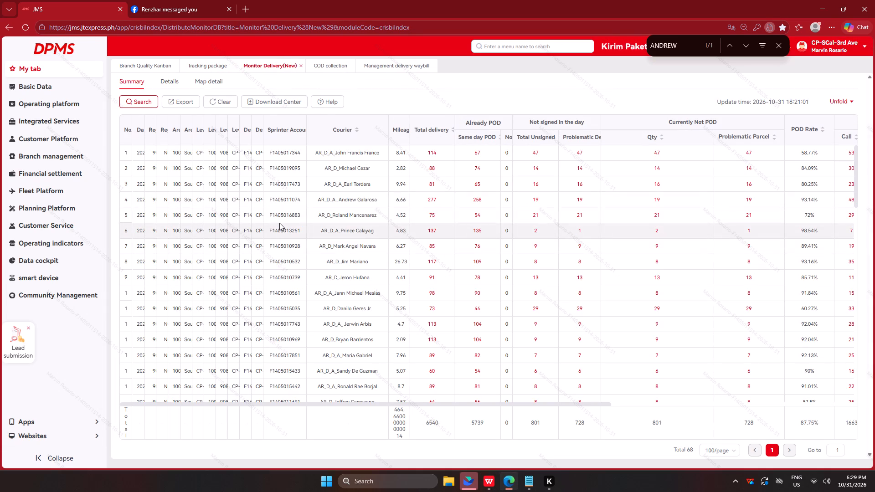
left_click_drag(695, 43, 547, 38)
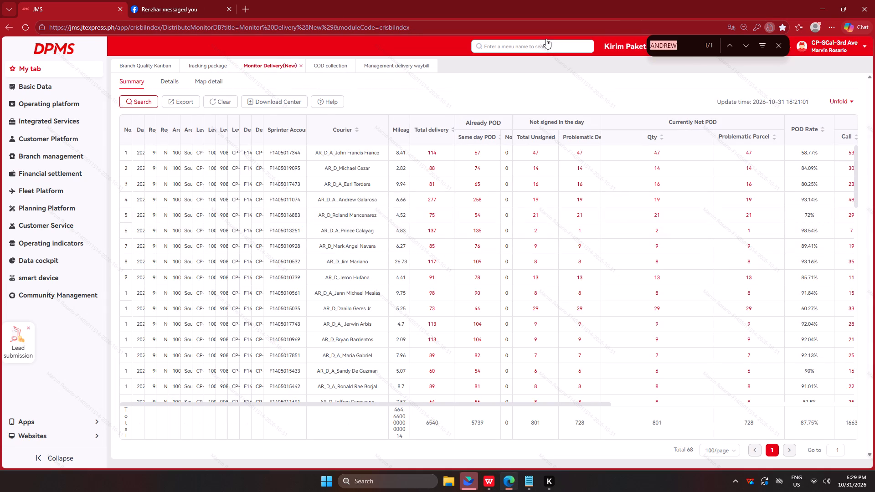
key("BackSpace")
key("BackSpace")
key("BackSpace")
key("BackSpace")
key("BackSpace")
key("BackSpace")
key("BackSpace")
key("BackSpace")
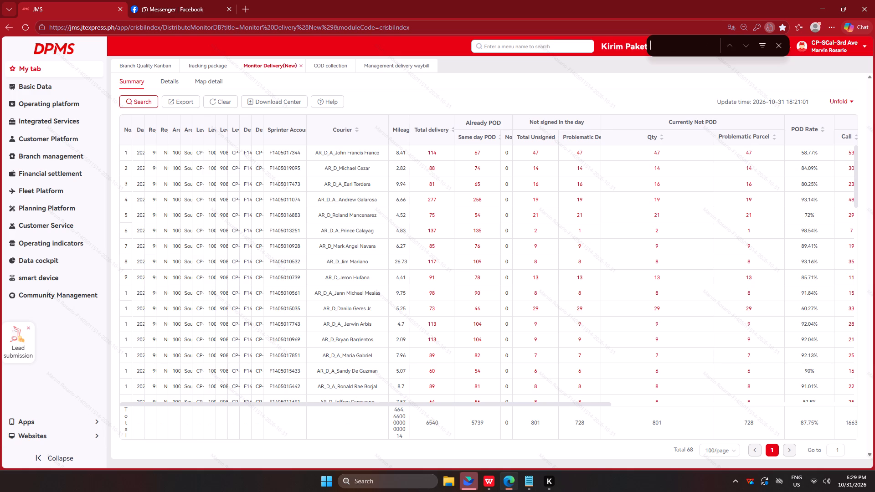
key("BackSpace")
key("BackSpace")
key("BackSpace")
key("BackSpace")
key("BackSpace")
key("BackSpace")
key("BackSpace")
key("BackSpace")
key("BackSpace")
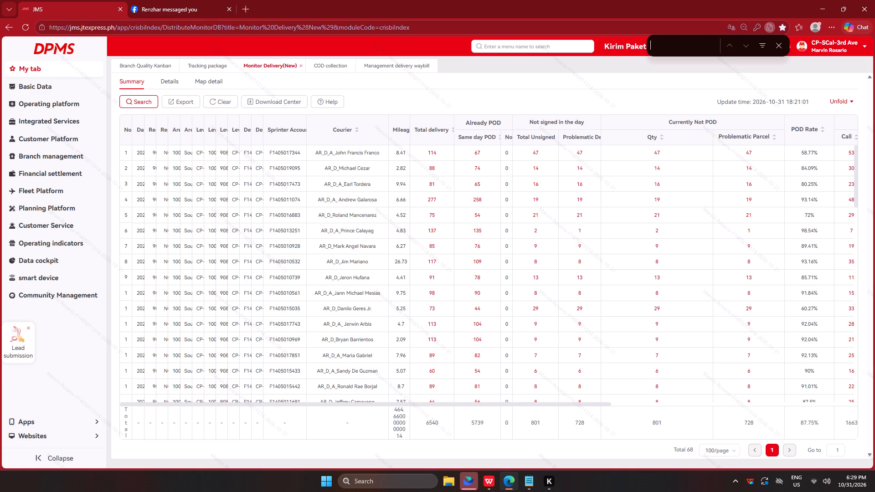
key("BackSpace")
key("BackSpace")
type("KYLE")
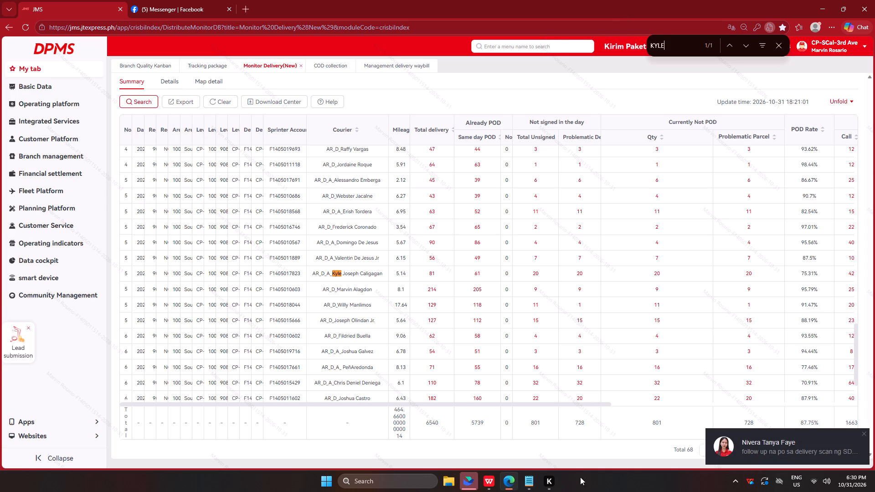
Switch to the Lark chat from the new message alert and reply "Copy po ma" to the latest SDD delivery scan follow-up message.
left_click(736, 450)
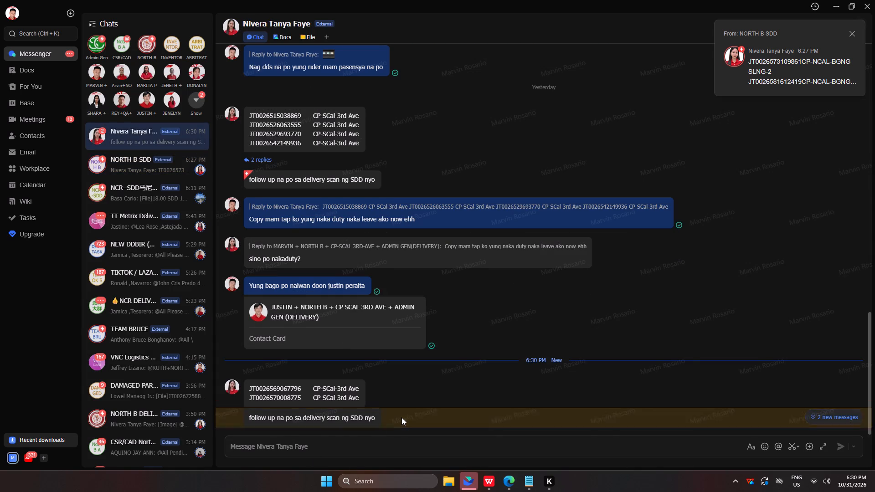
left_click(401, 414)
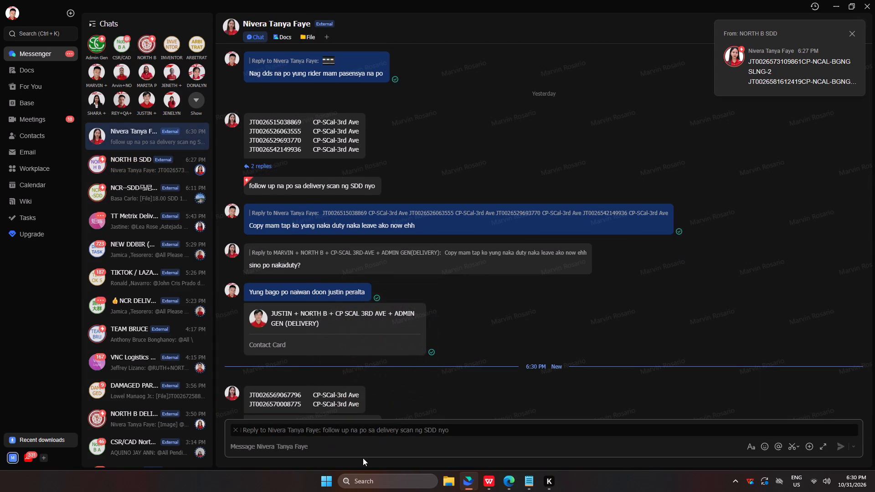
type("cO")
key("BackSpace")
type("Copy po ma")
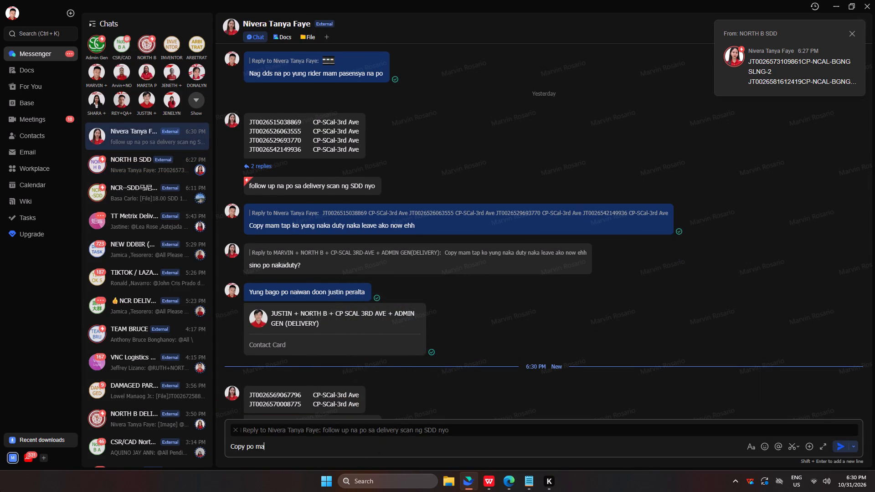
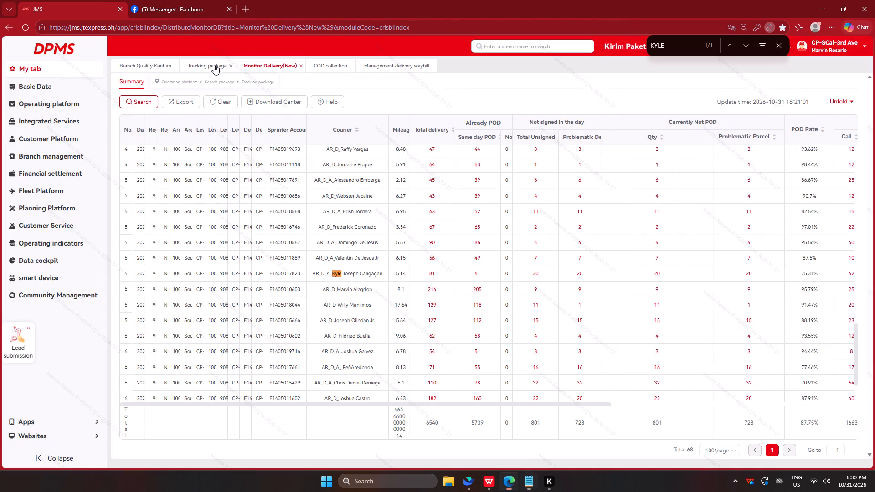
left_click(177, 159)
left_click_drag(176, 138, 172, 140)
key("ctrl+v")
left_click(141, 154)
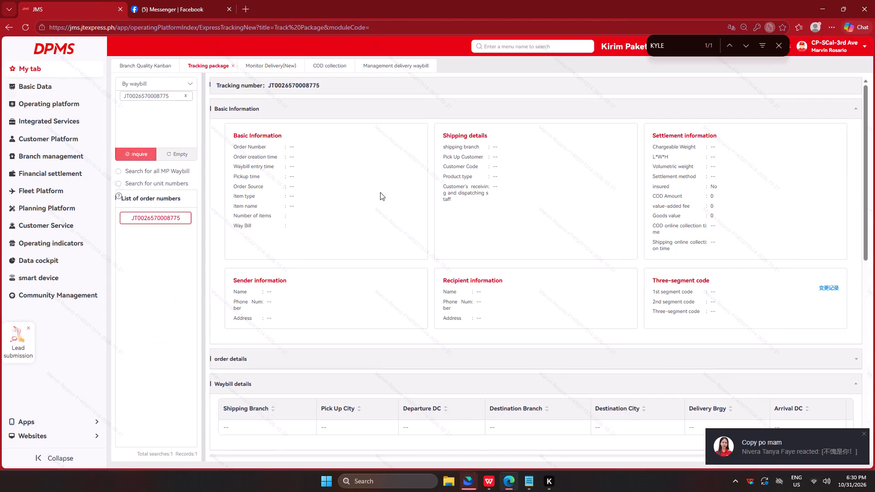
scroll(417, 195, "down", 16)
key("alt+Tab")
double_click(680, 131)
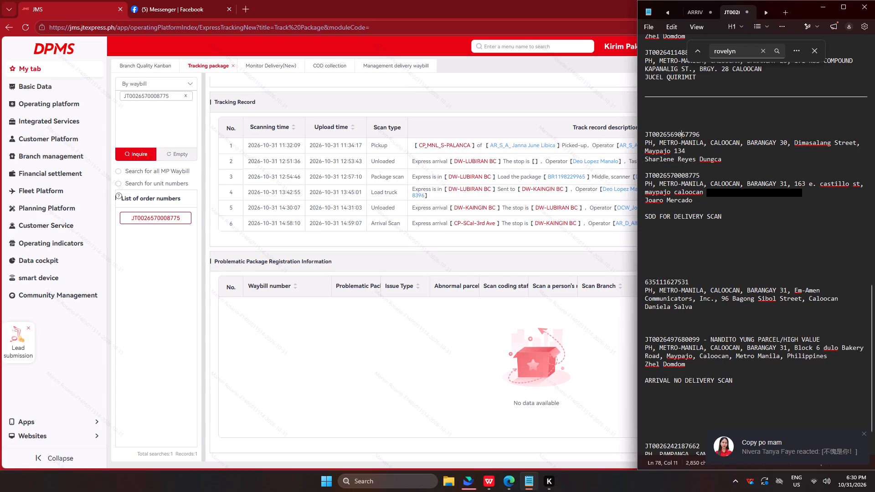
key("ctrl+c")
key("ctrl+c")
key("ctrl+c")
key("ctrl+c")
left_click_drag(170, 154, 173, 150, "ctrl")
left_click(176, 134)
key("ctrl+v")
left_click(138, 152)
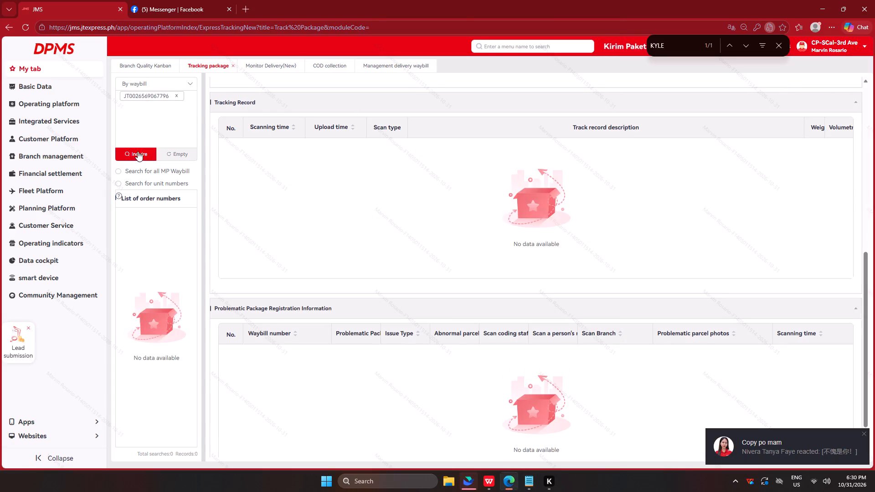
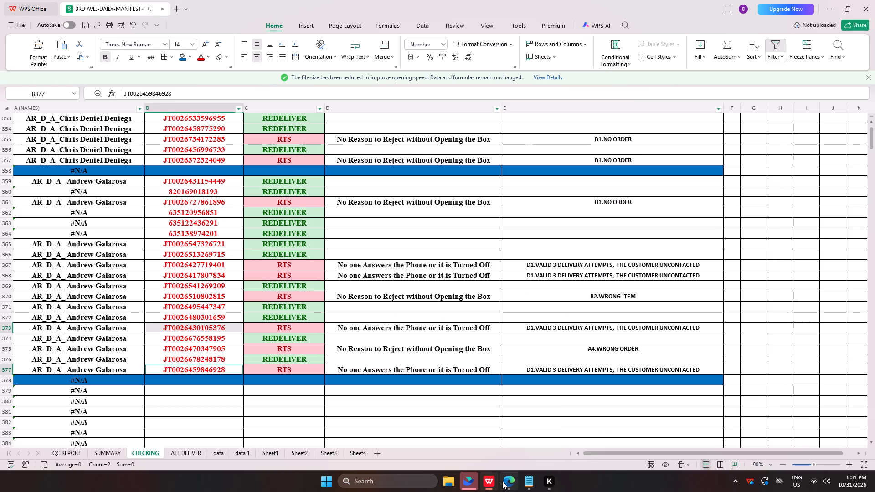
Switch to Microsoft Edge and bring courier Kyle's full waybill list into view in the Monitor Delivery(New) details for a screen capture.
left_click(508, 483)
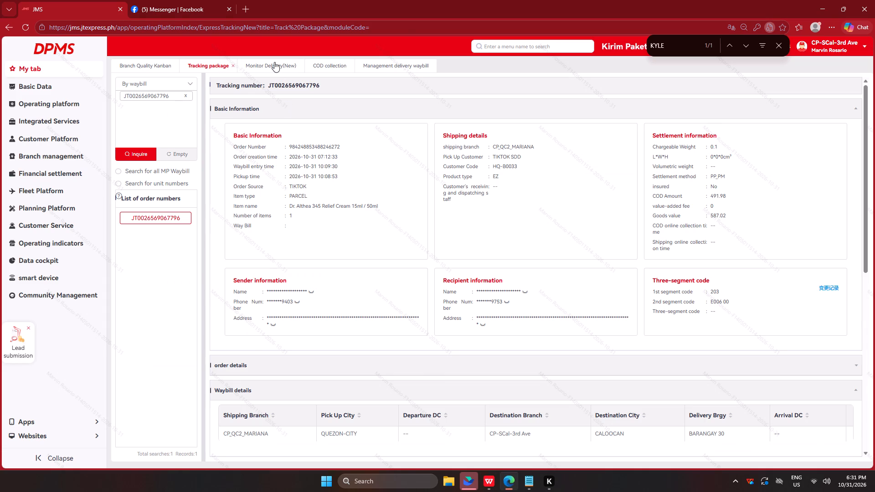
left_click(274, 62)
key("ctrl+shift+a")
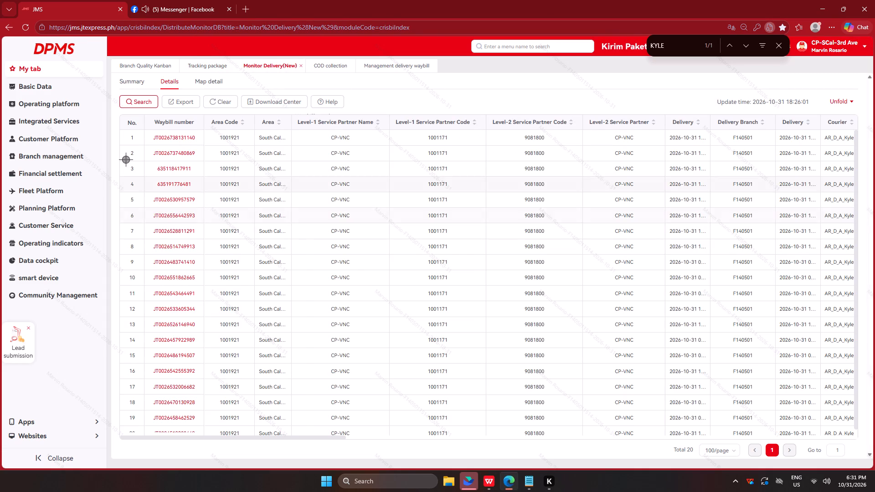
key("Escape")
left_click_drag(856, 209, 857, 210)
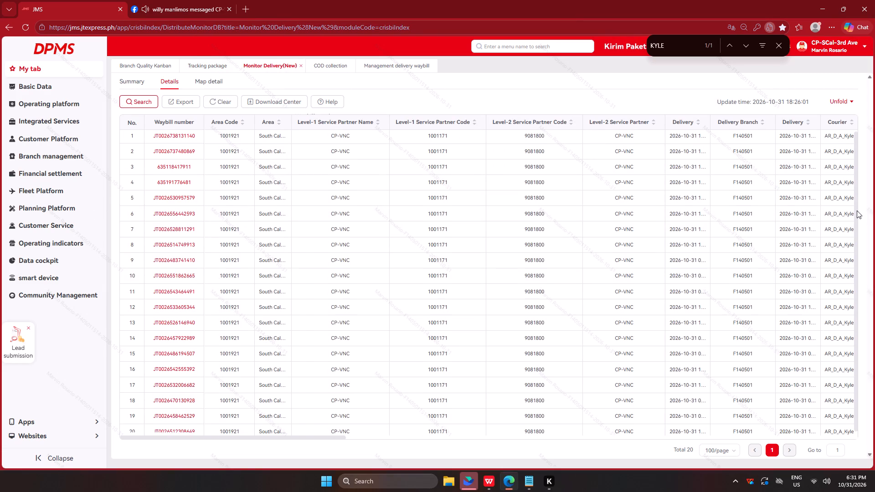
Capture the Waybill number column of courier Kyle's Details list and copy all its numbers to the clipboard using image-to-text.
left_click_drag(857, 210, 856, 213)
key("ctrl+shift+a")
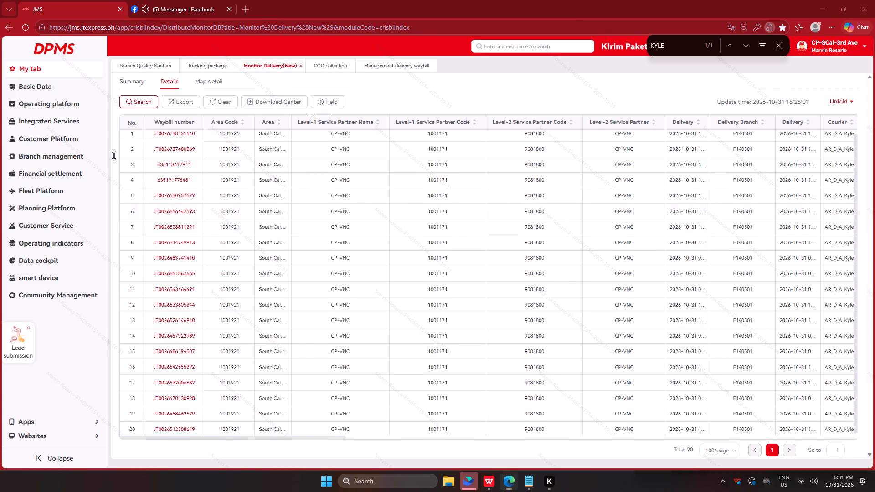
left_click_drag(144, 127, 206, 384)
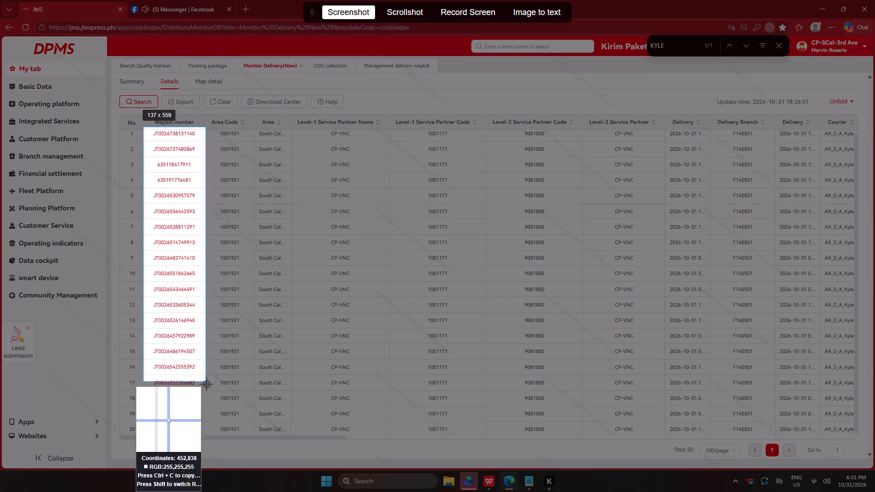
left_click_drag(206, 384, 208, 441)
left_click(557, 10)
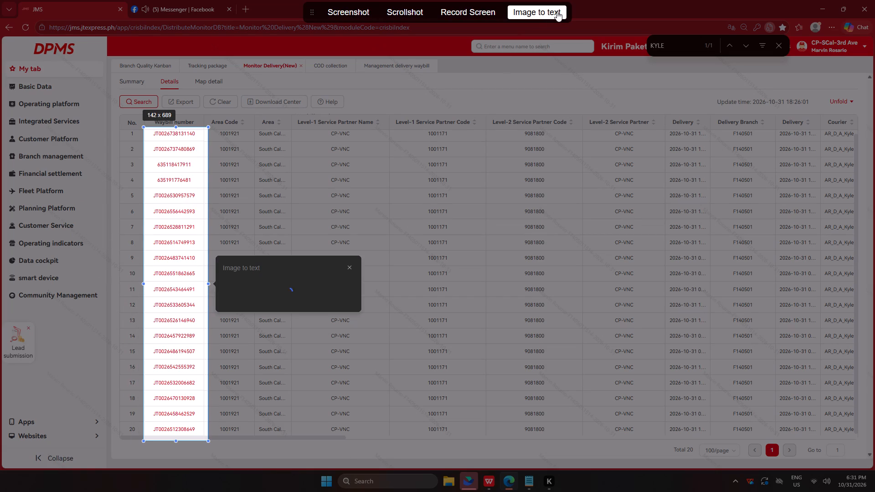
left_click(345, 395)
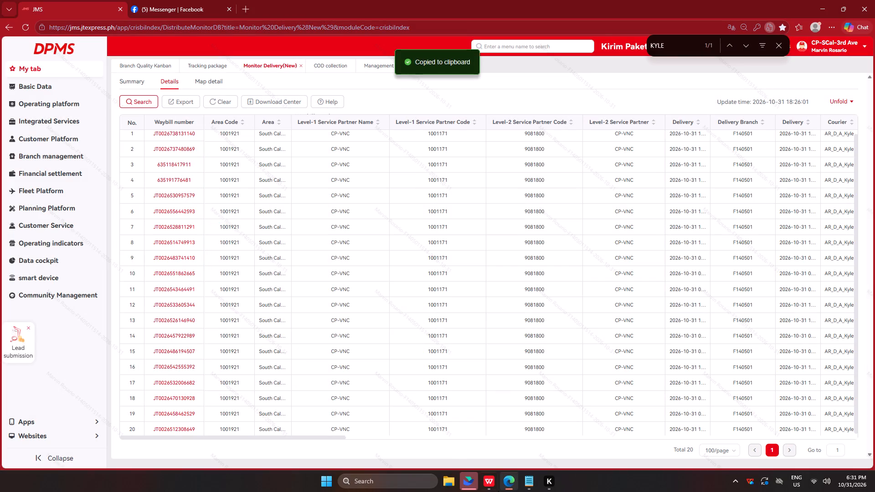
Switch to the WPS workbook and paste the copied waybill numbers into column B of CHECKING, starting at B379.
left_click(486, 488)
left_click(185, 389)
key("ctrl+v")
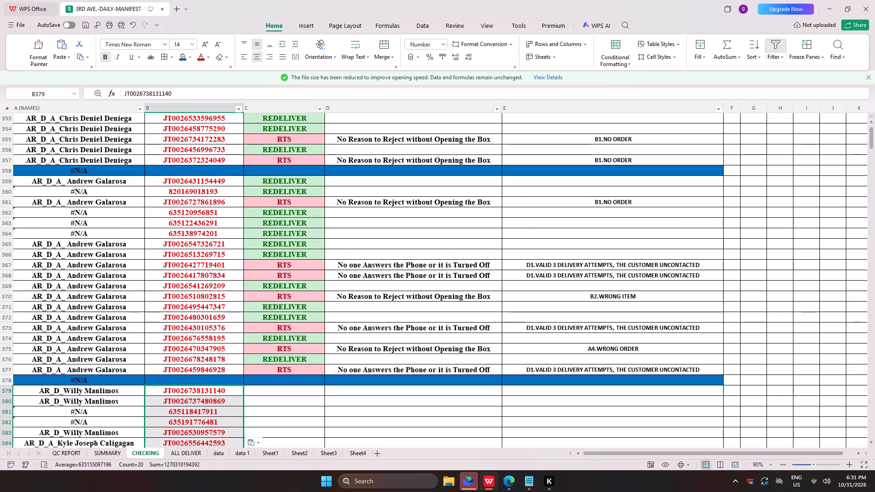
Fill row 399 from column A to E with blue as a separator below the pasted waybills.
scroll(356, 349, "down", 8)
scroll(202, 392, "down", 7)
left_click_drag(29, 347, 477, 353)
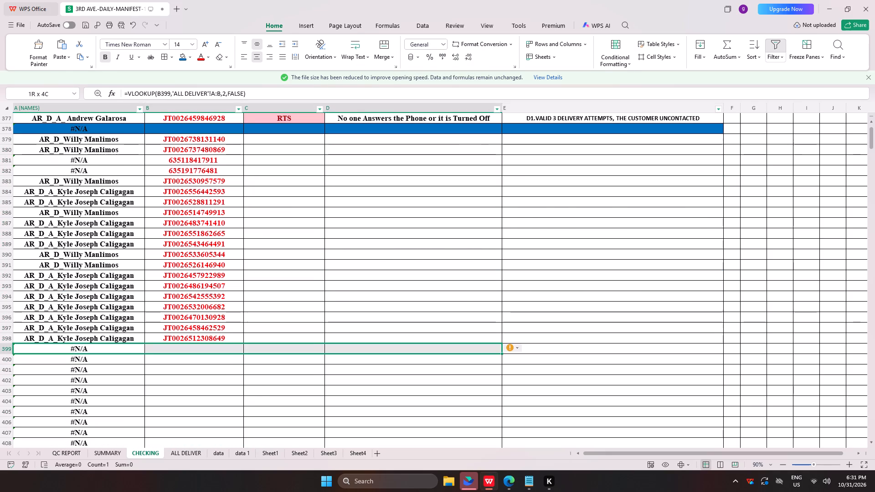
left_click_drag(477, 353, 600, 348)
left_click(180, 60)
Copy the REDELIVER status from C376 to the status cells C379 to C398 of the pasted waybills.
scroll(262, 135, "up", 2)
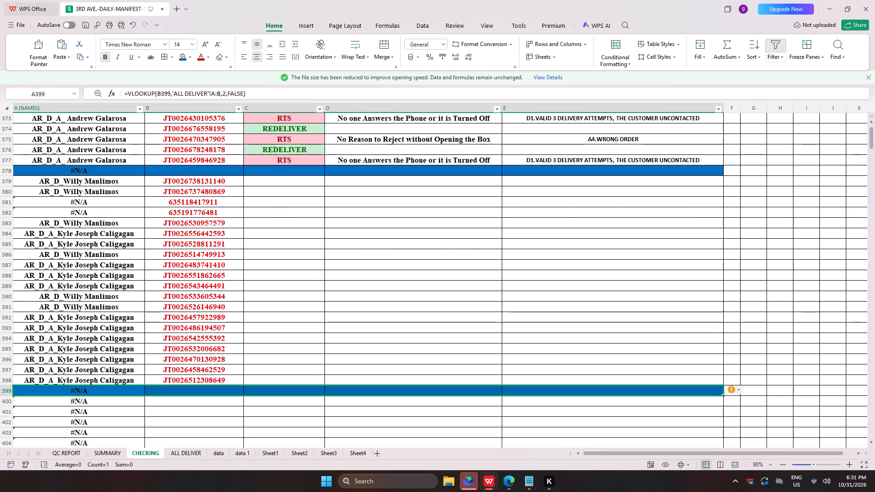
left_click(289, 150)
key("ctrl+c")
left_click_drag(279, 182, 273, 383)
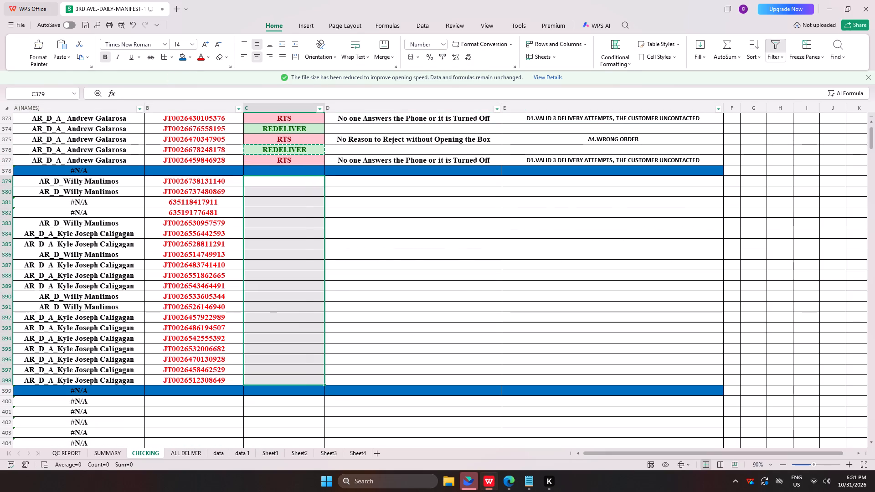
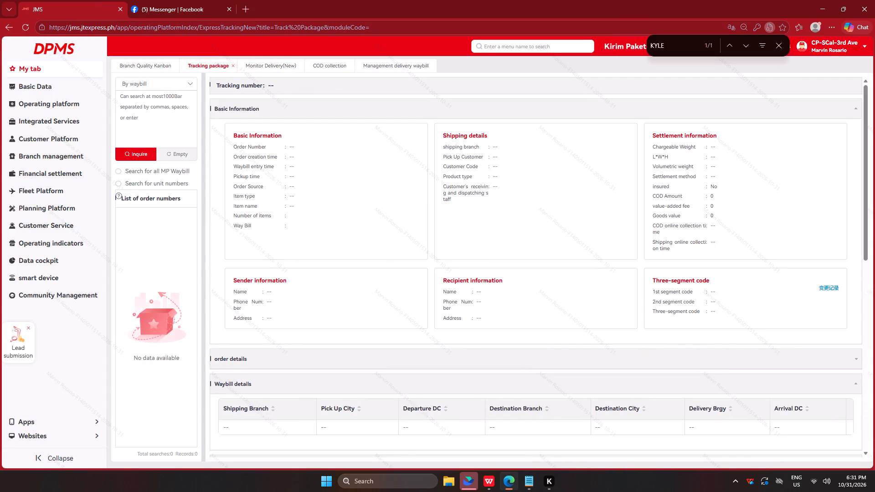
key("ctrl+v")
left_click(174, 140, "ctrl")
key("ctrl+v")
left_click(141, 153)
scroll(407, 234, "down", 16)
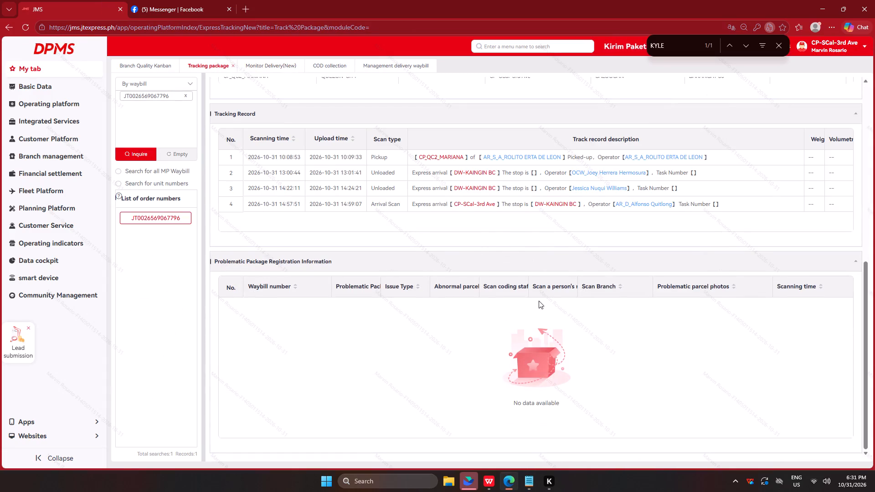
key("alt+Tab")
left_click(134, 155)
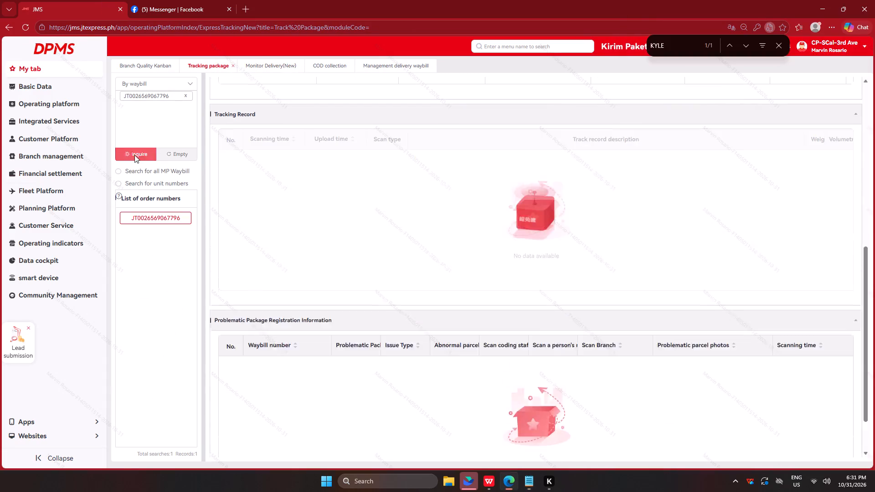
triple_click(135, 155)
triple_click(136, 154)
triple_click(137, 154)
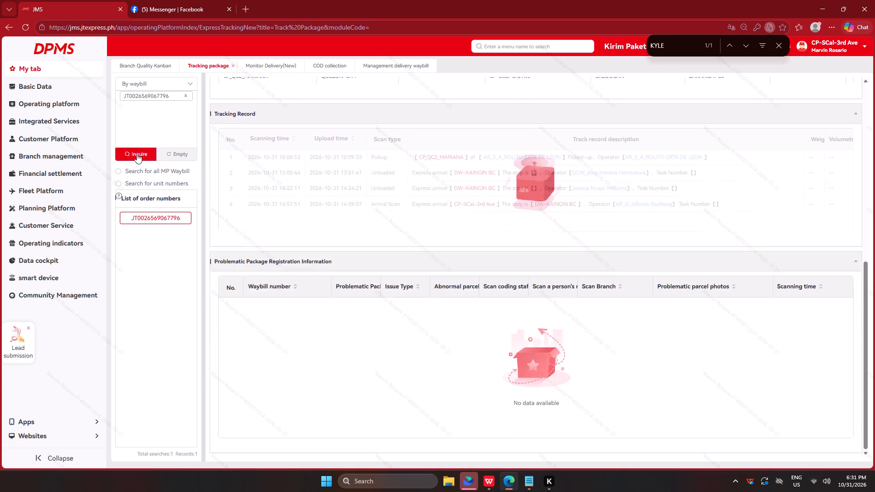
double_click(137, 154)
triple_click(137, 153)
triple_click(137, 153)
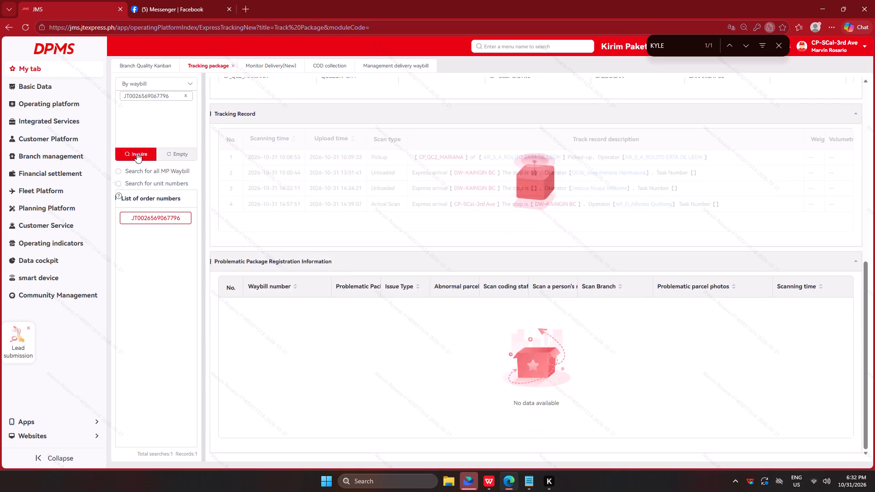
triple_click(137, 153)
triple_click(137, 153)
triple_click(139, 151)
triple_click(139, 151)
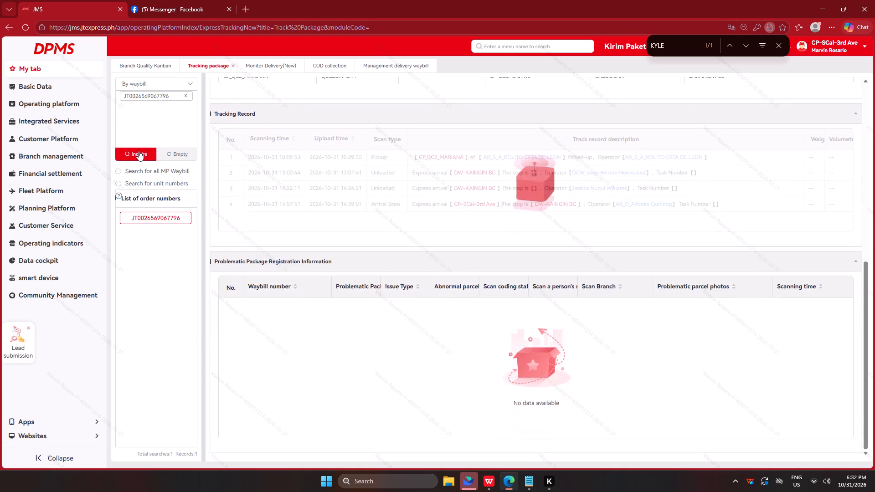
triple_click(139, 151)
triple_click(139, 151)
triple_click(139, 151)
triple_click(139, 151)
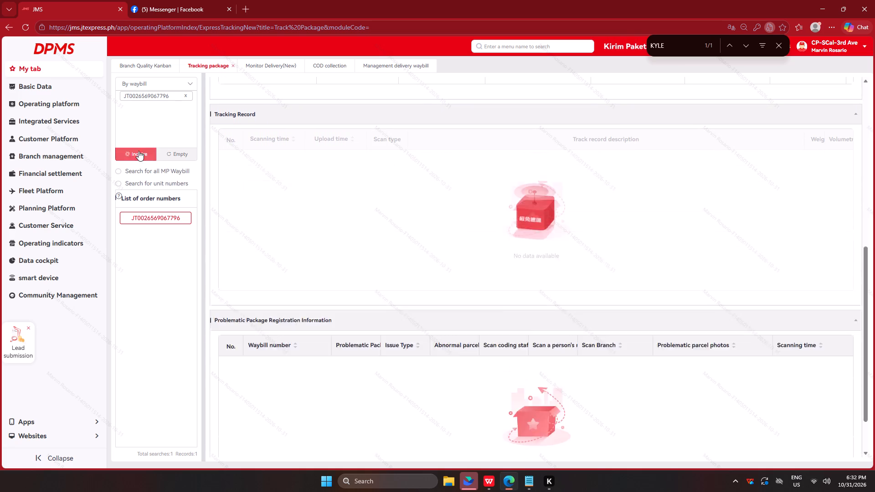
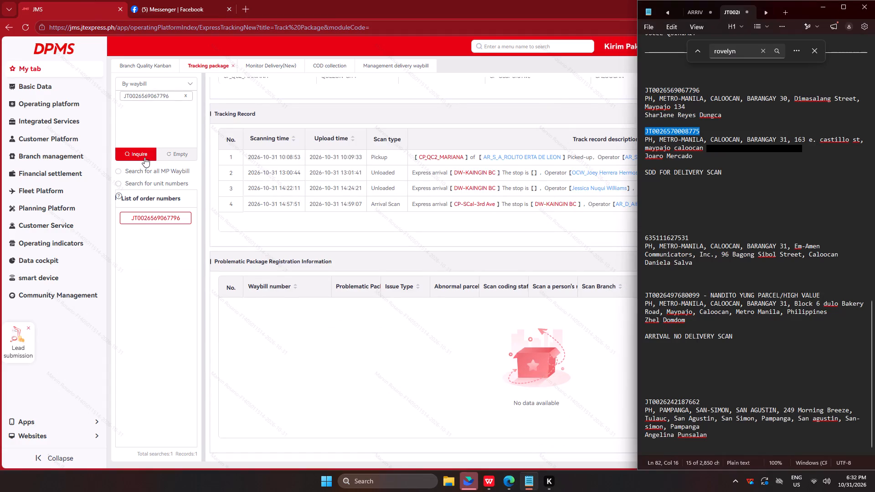
left_click(144, 157, "ctrl")
left_click(141, 131)
key("ctrl+v")
left_click(141, 154)
left_click(157, 230)
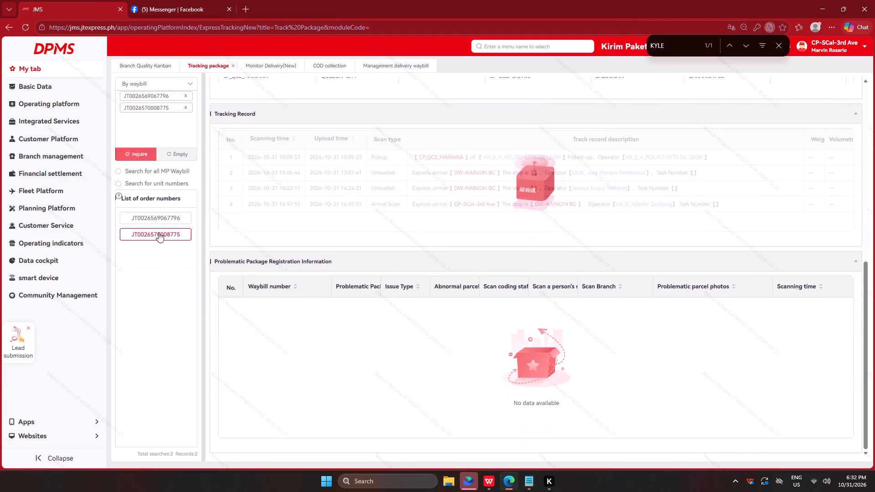
triple_click(159, 232)
left_click(159, 232)
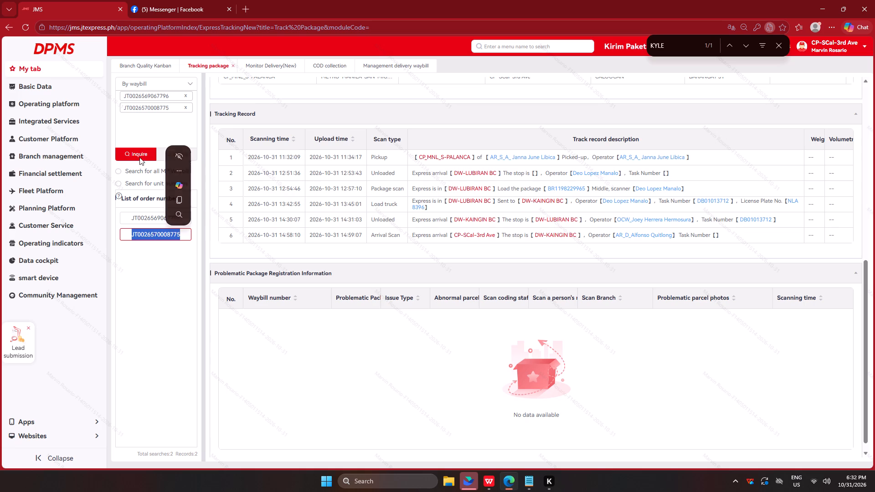
double_click(139, 157)
Copy the waybill numbers in B379 to B398 of CHECKING and track them all in JMS, replacing the earlier search entries.
left_click(491, 483)
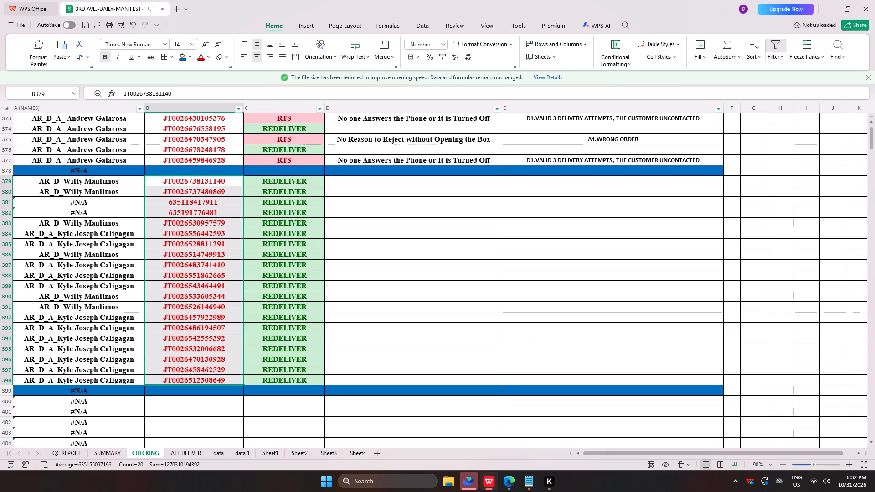
key("ctrl+c")
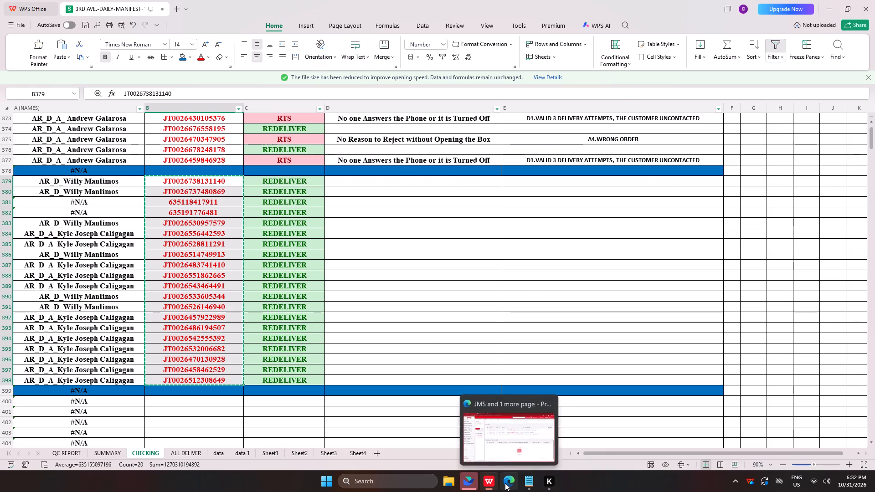
left_click(505, 483)
left_click(184, 155)
left_click(180, 126)
key("ctrl+v")
left_click(138, 154)
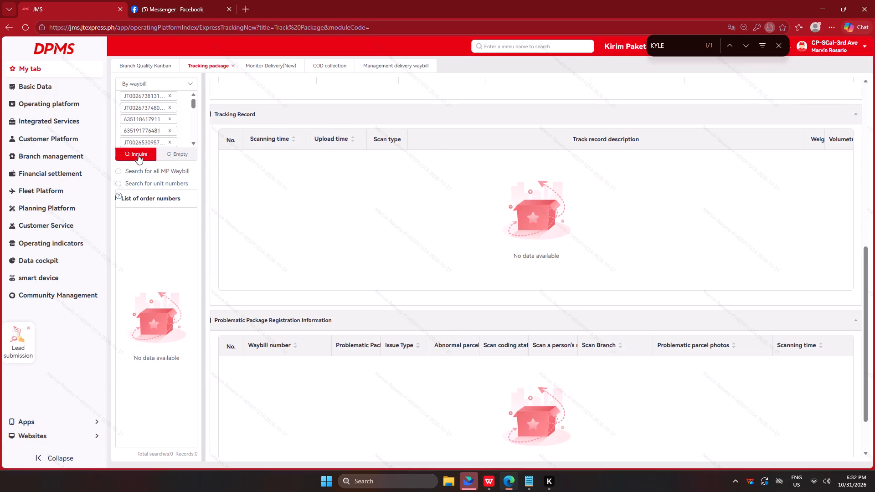
scroll(317, 229, "down", 8)
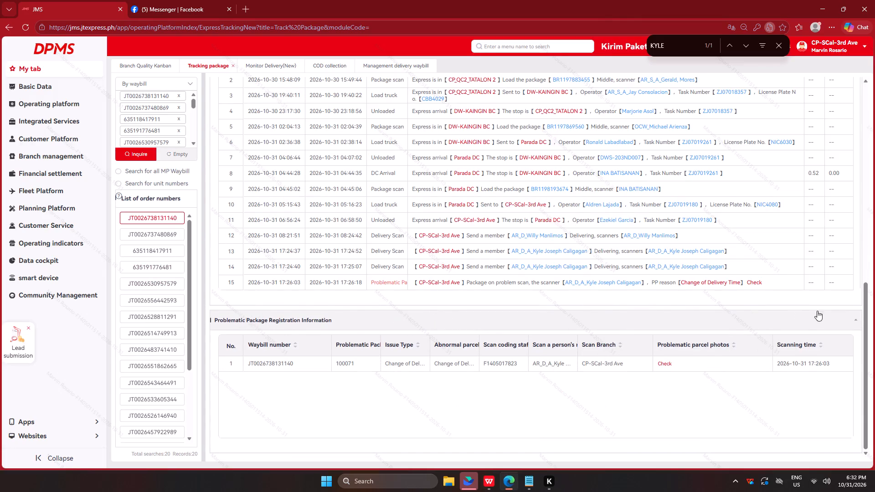
left_click(754, 282)
key("Right")
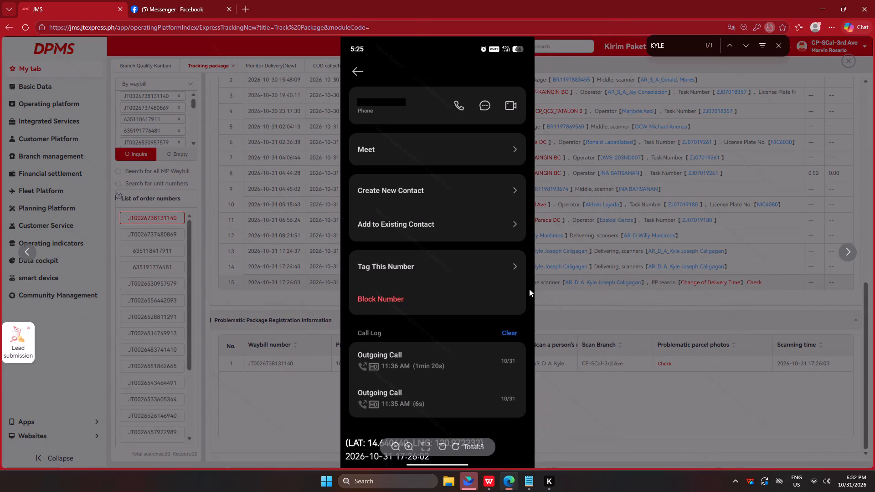
key("Right")
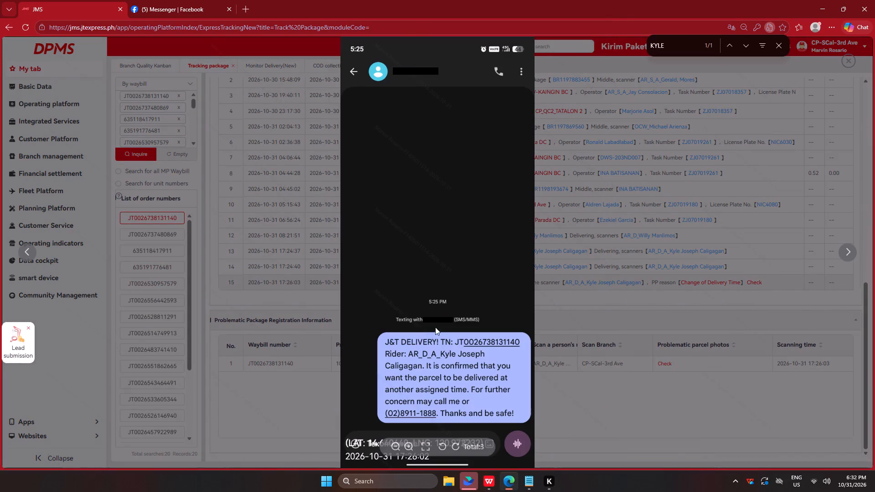
key("Escape")
left_click(172, 238)
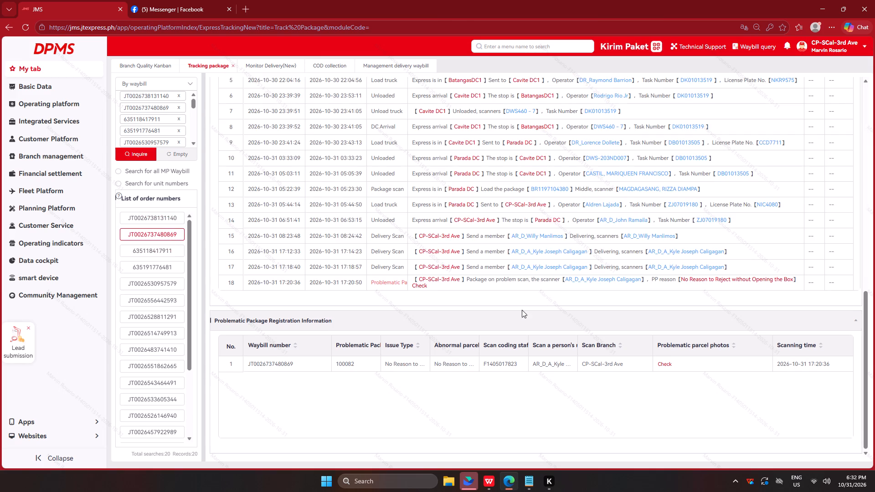
key("alt+Tab")
left_click_drag(309, 138, 385, 139)
key("ctrl+c")
left_click(294, 195)
key("ctrl+v")
key("alt+Tab")
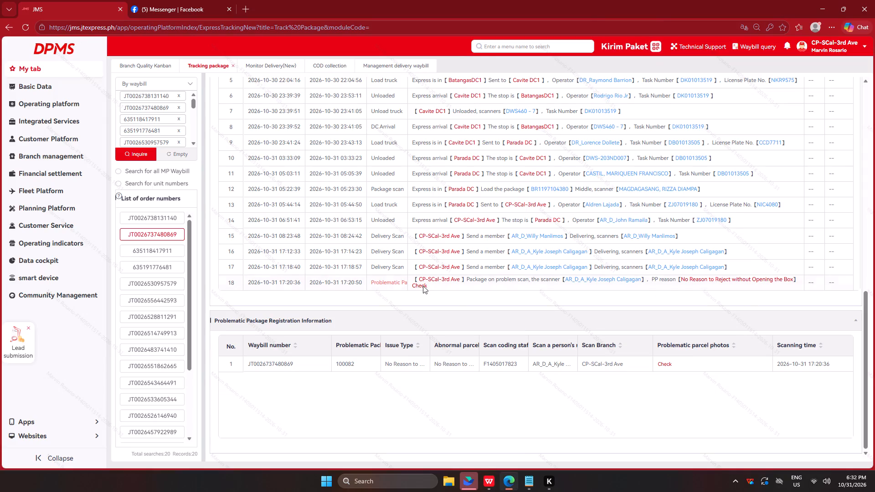
left_click(419, 286)
key("Right")
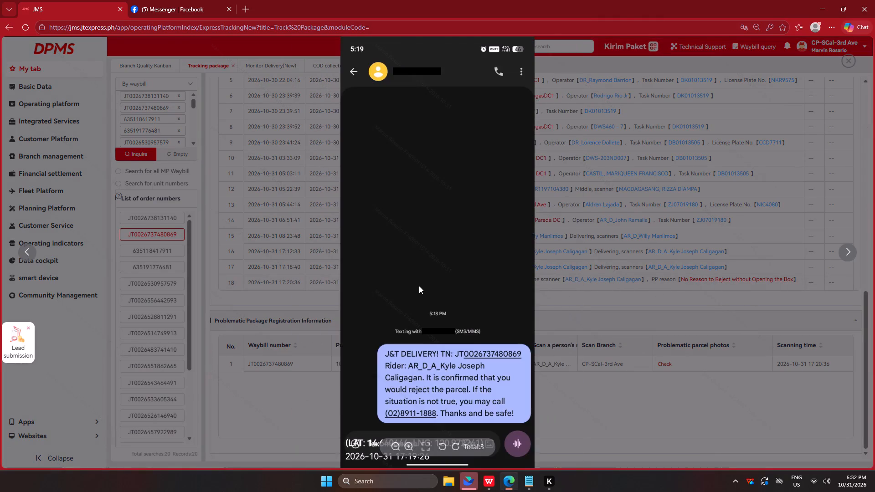
key("Right")
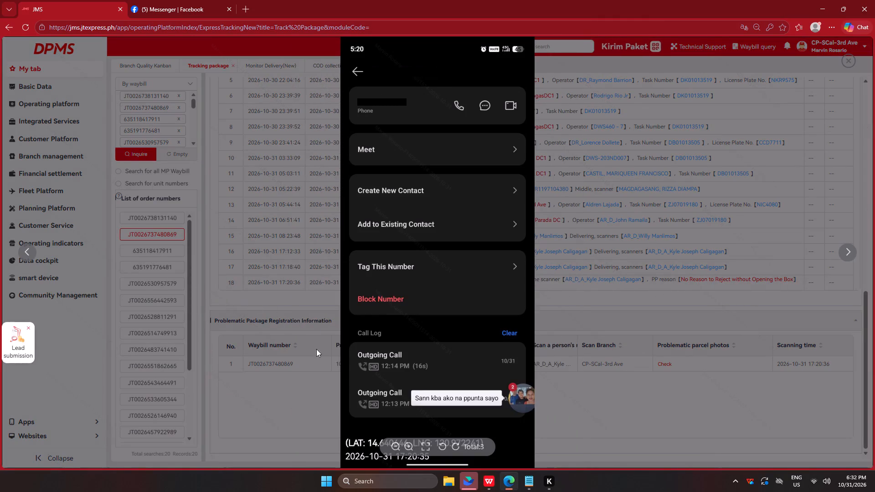
key("Escape")
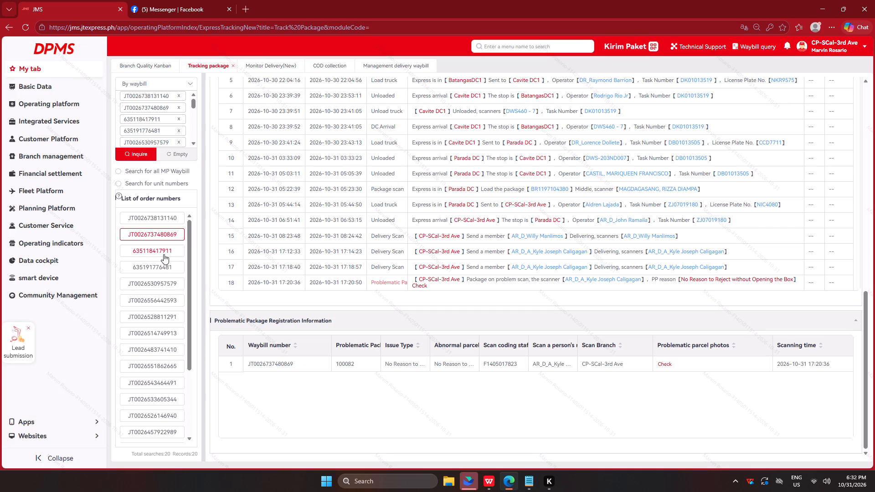
left_click(164, 254)
left_click(160, 265)
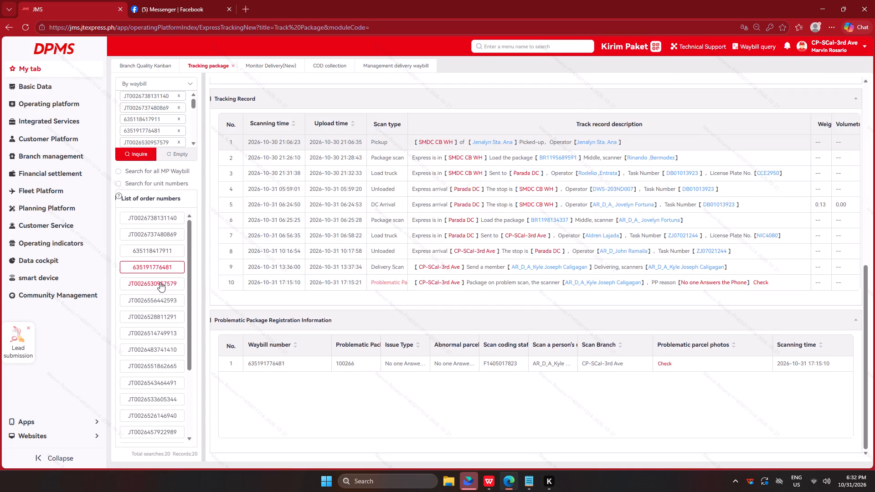
left_click(160, 283)
left_click(164, 302)
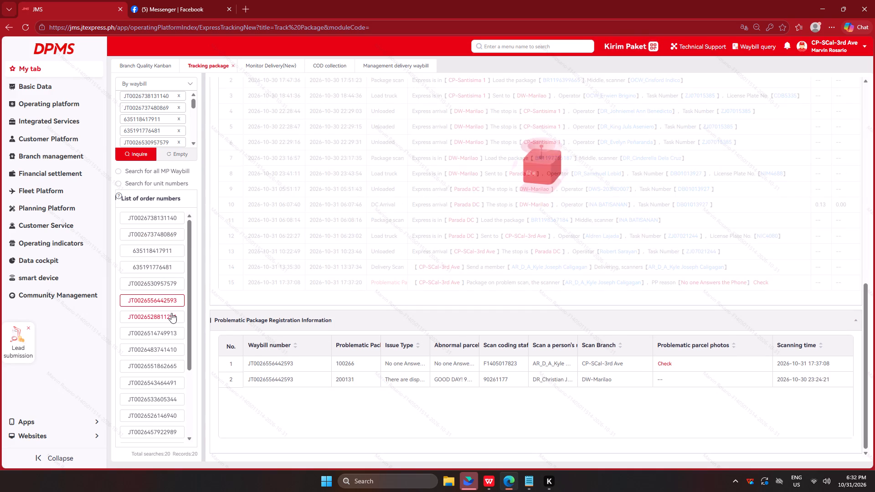
left_click(170, 320)
left_click(165, 331)
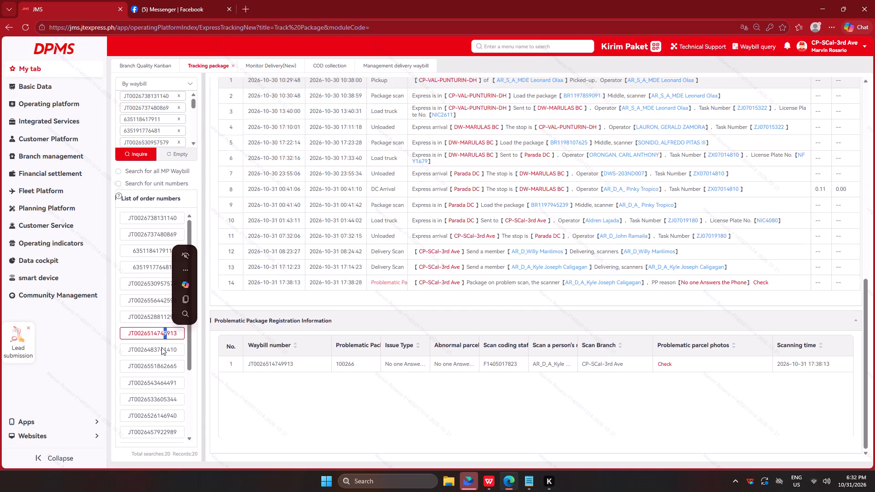
left_click(159, 351)
left_click(152, 365)
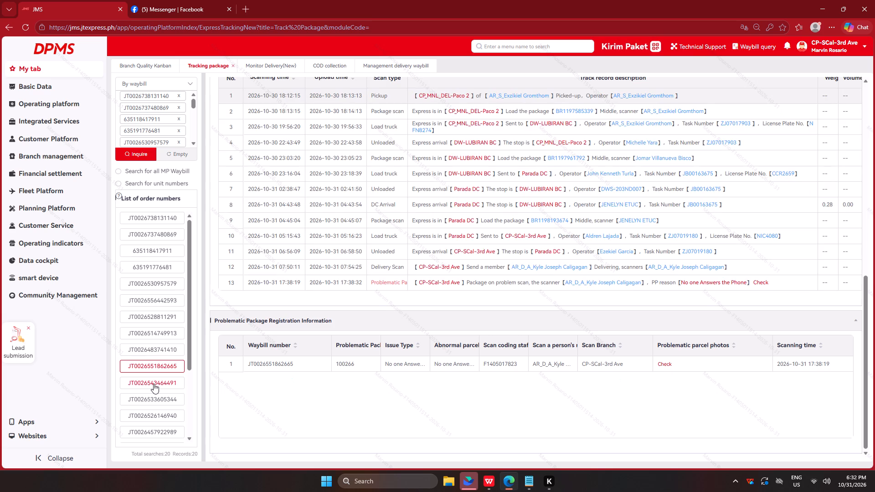
left_click(155, 384)
scroll(157, 382, "down", 1)
left_click(144, 352)
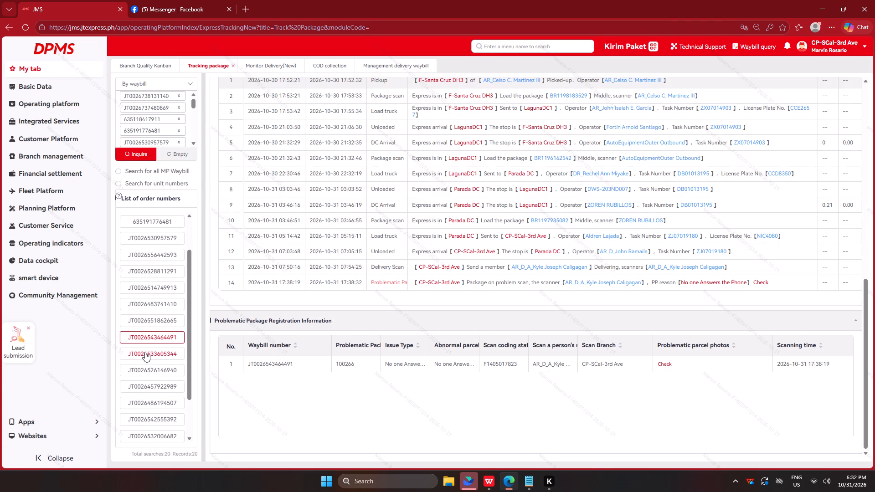
left_click(149, 373)
left_click(148, 389)
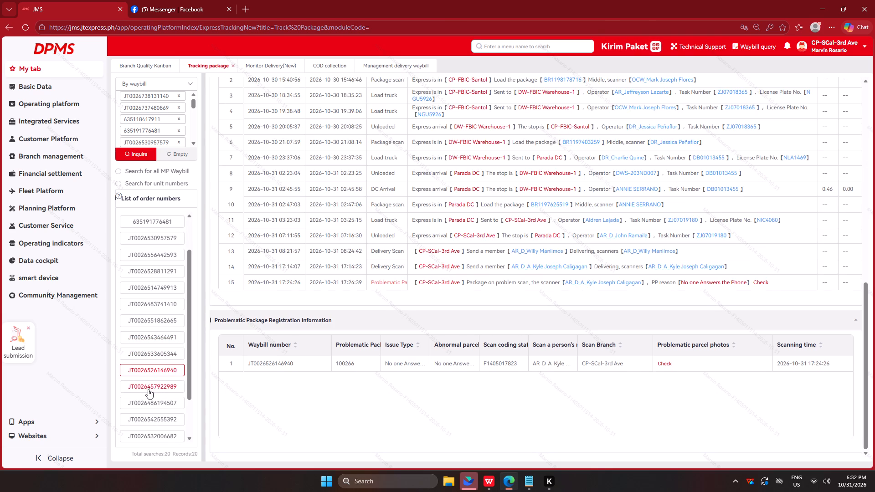
scroll(150, 390, "down", 2)
left_click(159, 352)
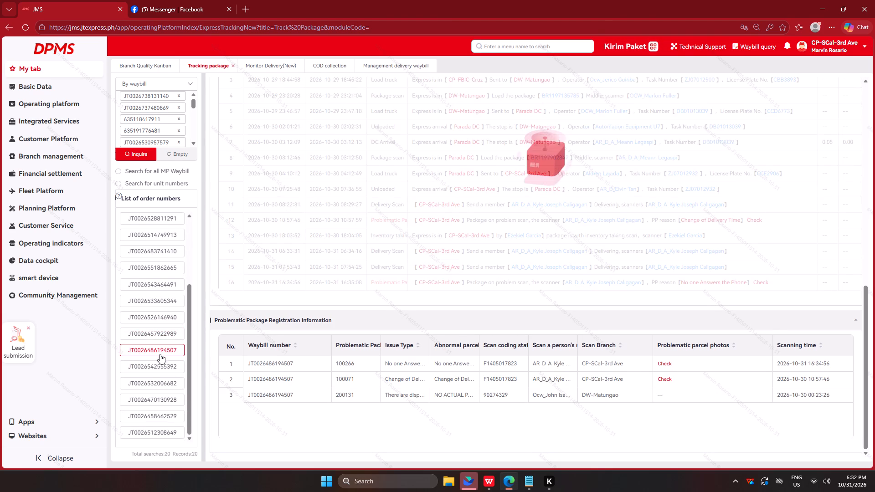
scroll(161, 355, "down", 3)
left_click(163, 367)
left_click(160, 385)
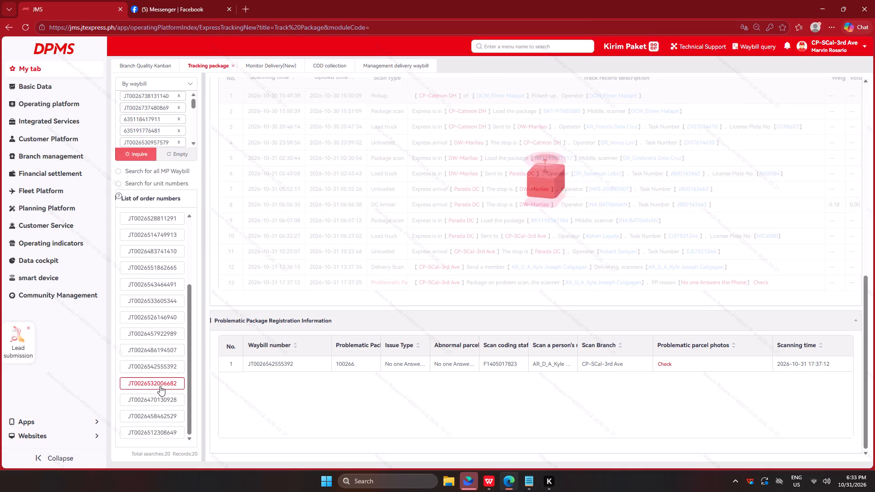
left_click(160, 397)
left_click(159, 415)
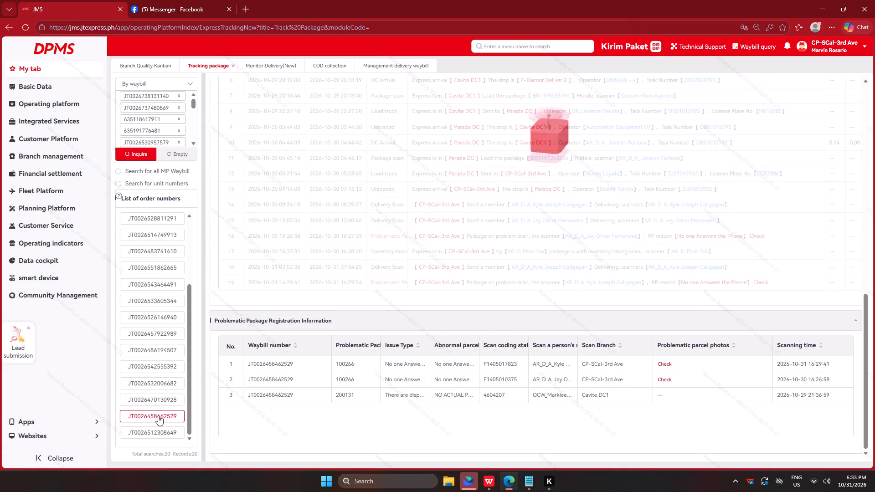
left_click(158, 428)
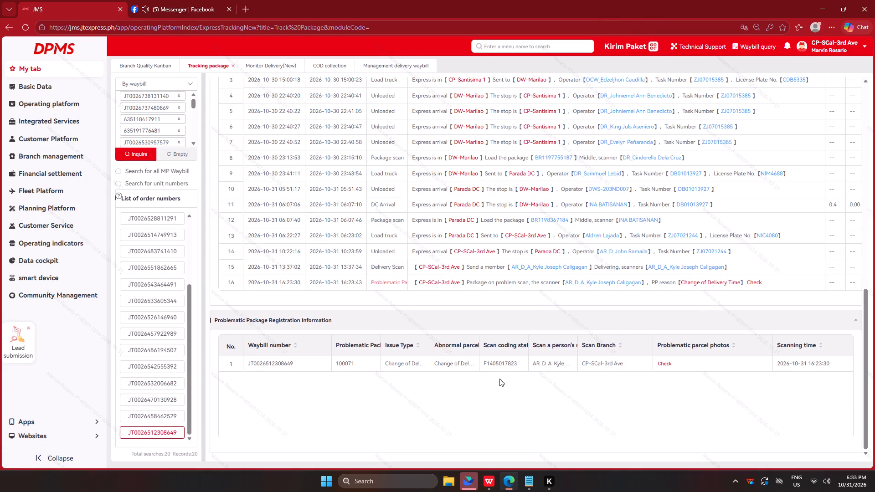
left_click(754, 282)
key("Right")
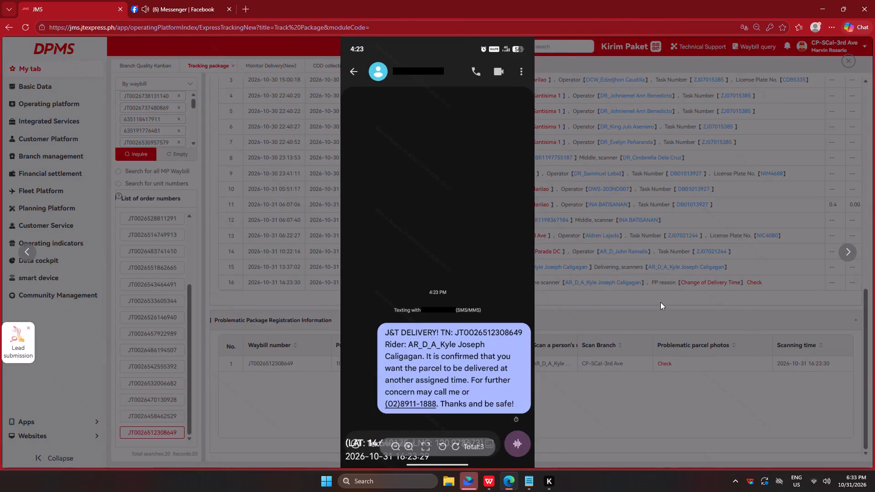
key("Right")
key("Escape")
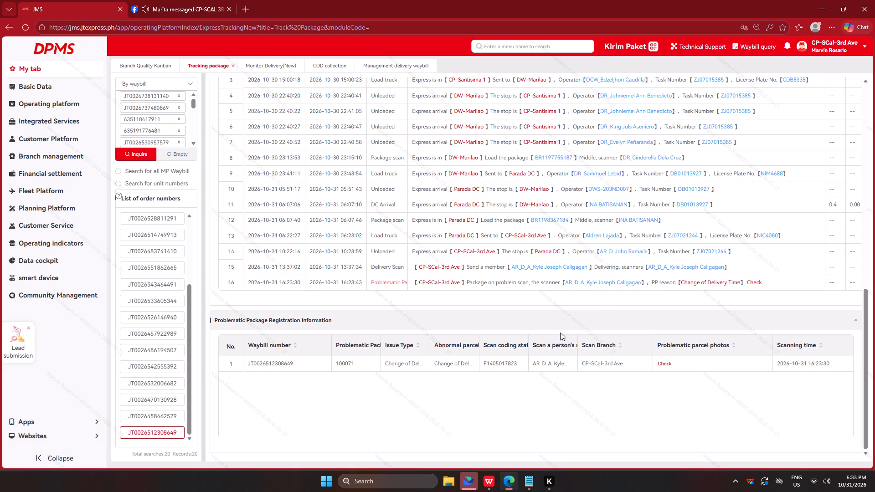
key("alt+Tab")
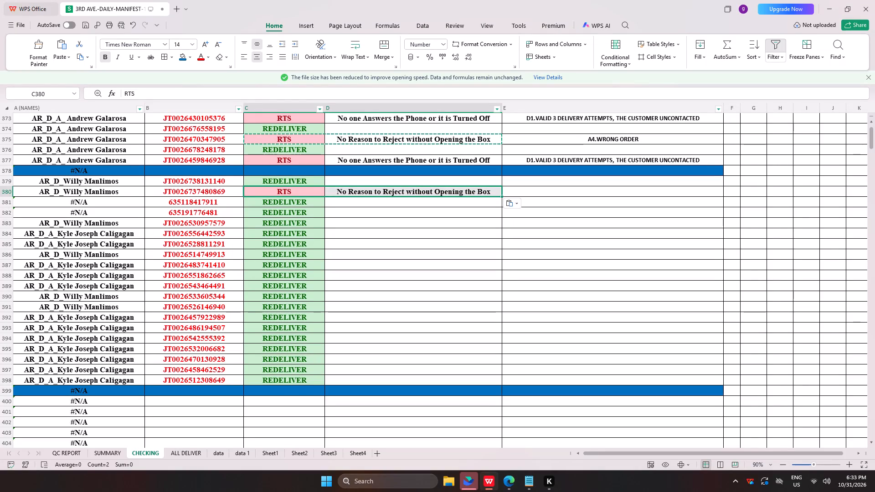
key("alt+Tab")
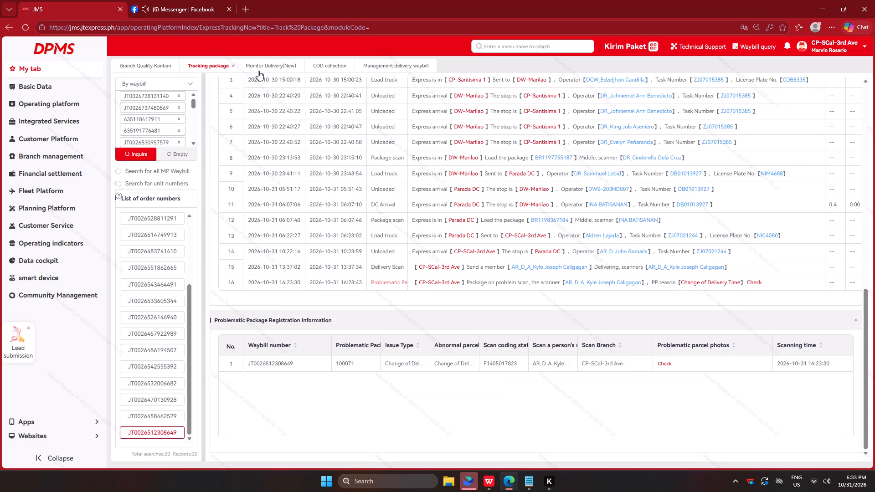
Search COD collection for rider Kyle's payments and review the resulting record.
left_click(334, 68)
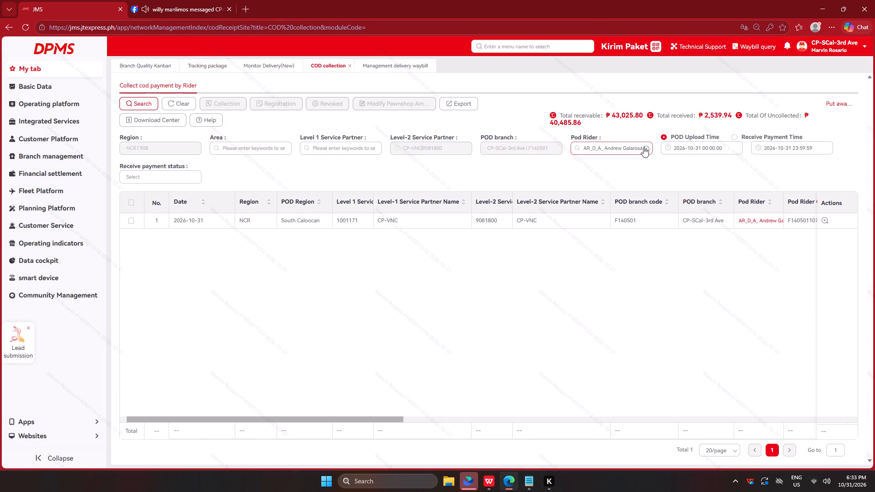
left_click(647, 147)
left_click(623, 144)
key("j")
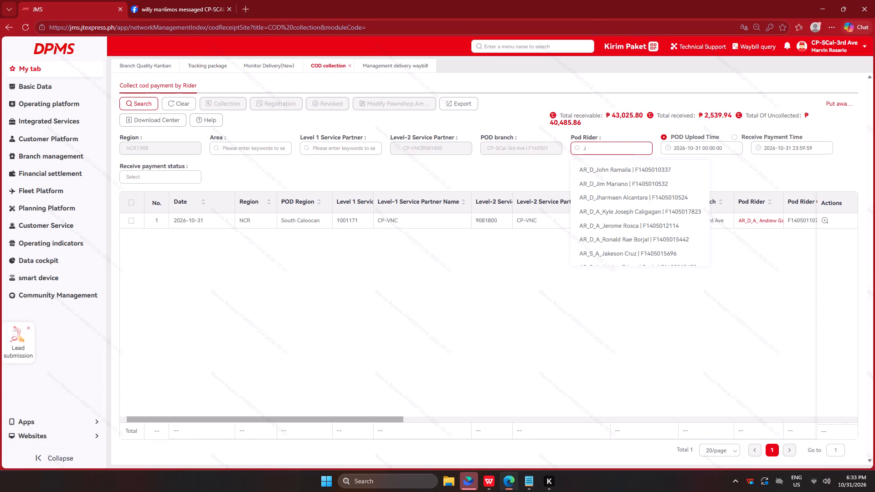
key("BackSpace")
type("KYLE")
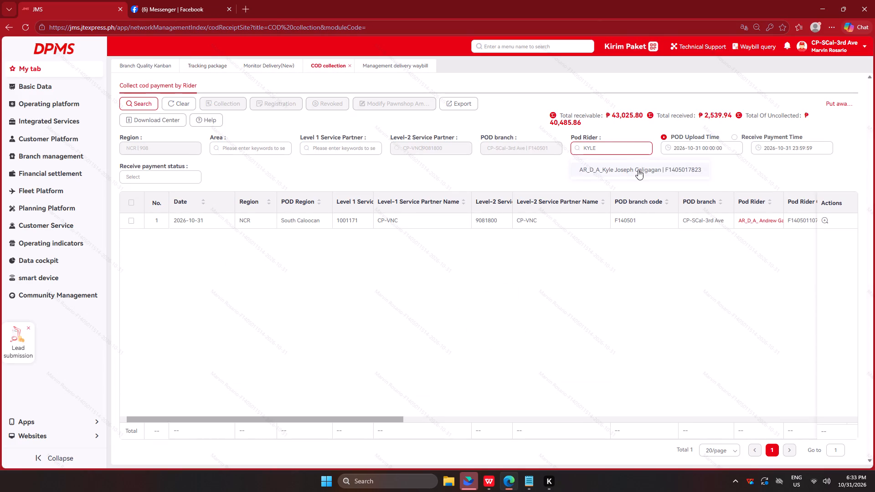
left_click(638, 169)
left_click(149, 104)
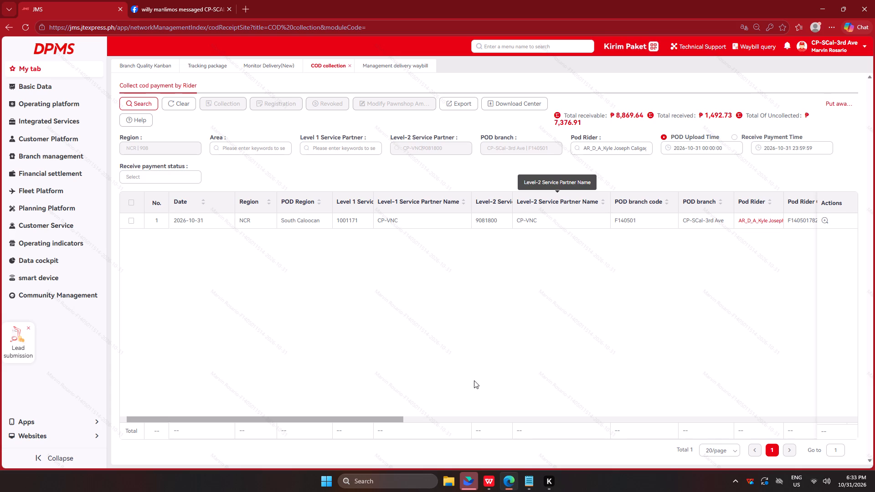
left_click_drag(372, 421, 386, 420)
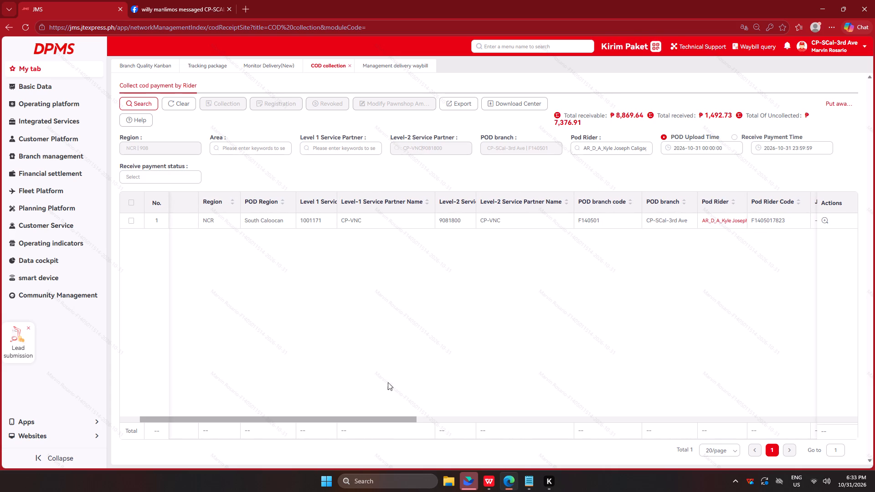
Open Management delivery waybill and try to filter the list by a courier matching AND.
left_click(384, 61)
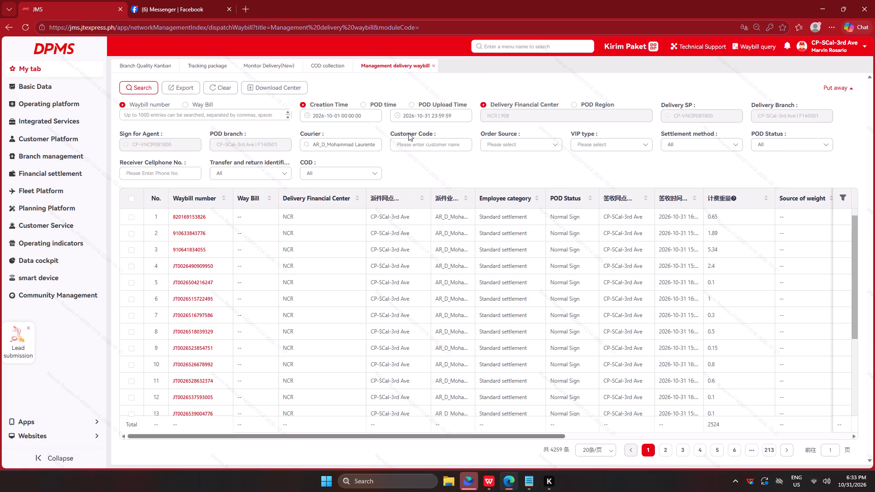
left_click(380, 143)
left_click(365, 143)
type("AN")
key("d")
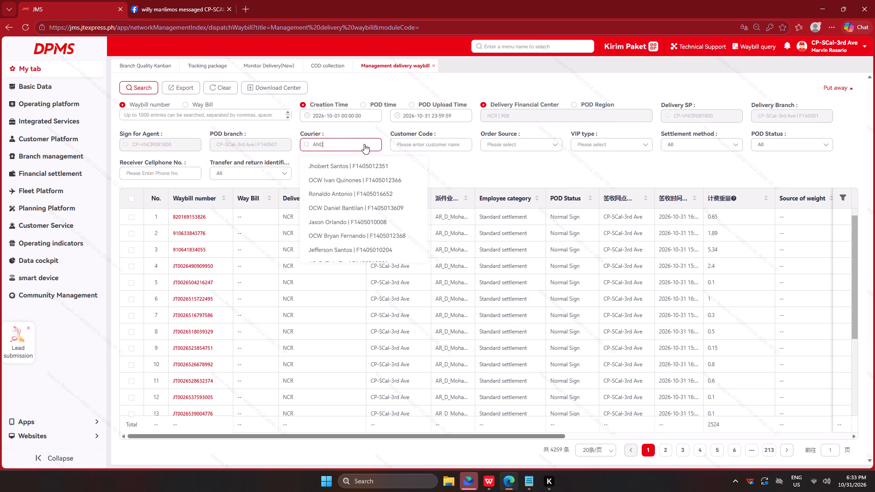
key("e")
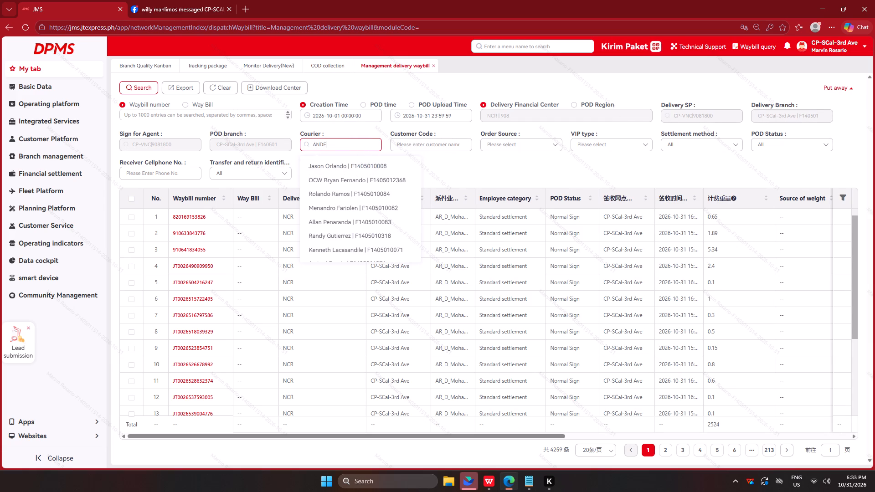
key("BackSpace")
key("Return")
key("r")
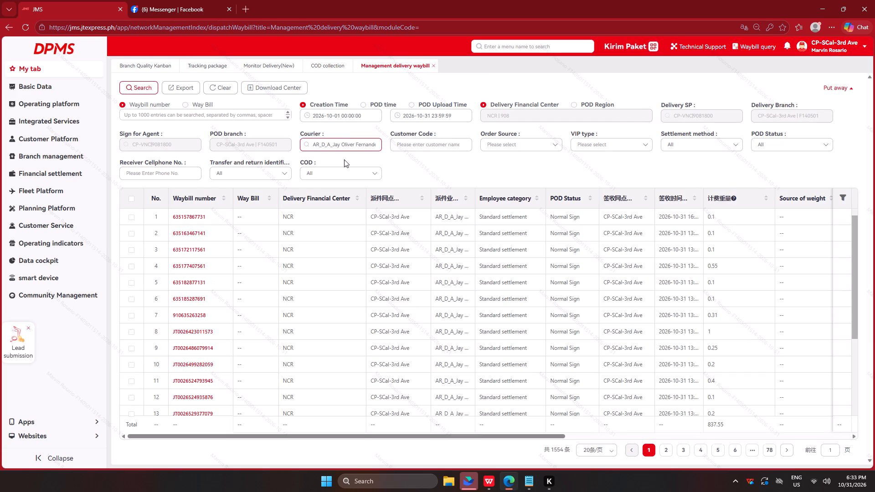
Clear the courier filter and set it to courier Sherlyn, found with SHER.
left_click(378, 147)
left_click(343, 146)
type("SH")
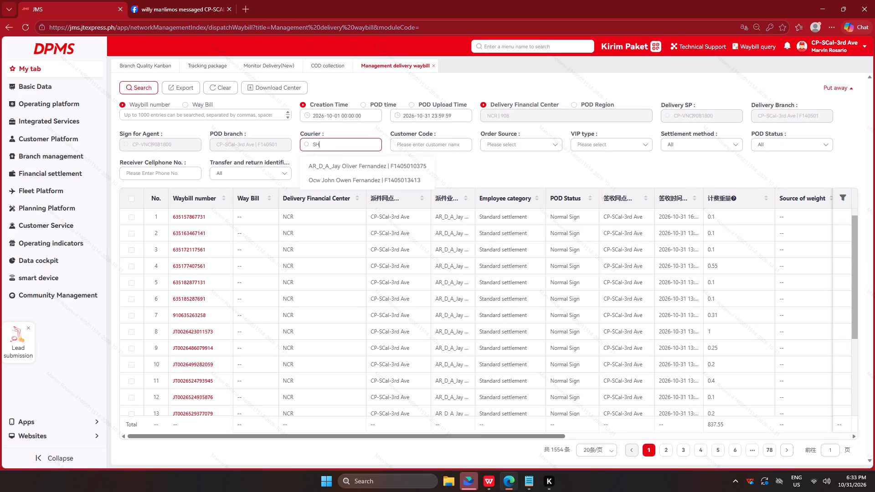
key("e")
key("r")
left_click(356, 182)
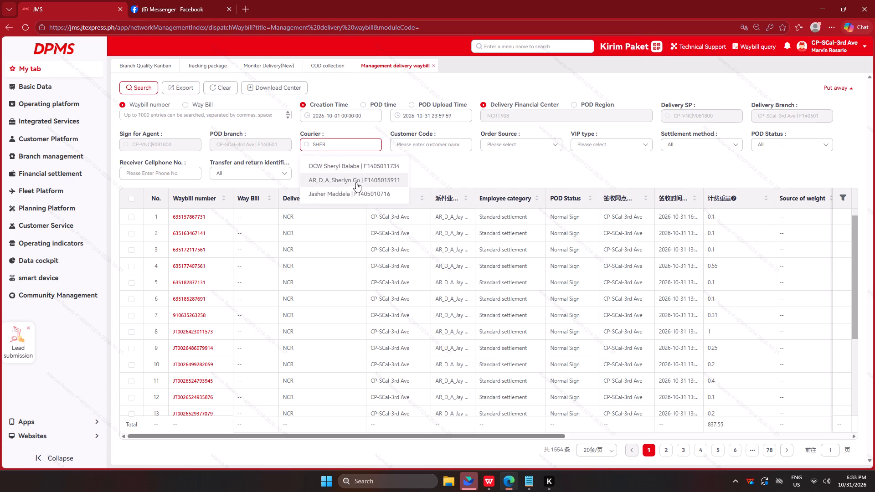
Search the delivery waybills with the courier filter set to Sherlyn.
left_click(139, 84)
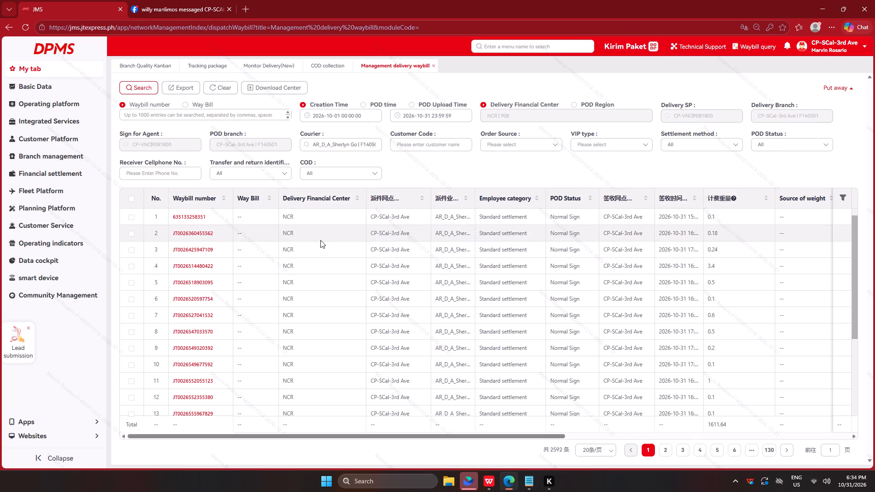
Replace the courier filter with the second match for ANDREW and search that courier's delivery waybills.
left_click(376, 143)
left_click(358, 147)
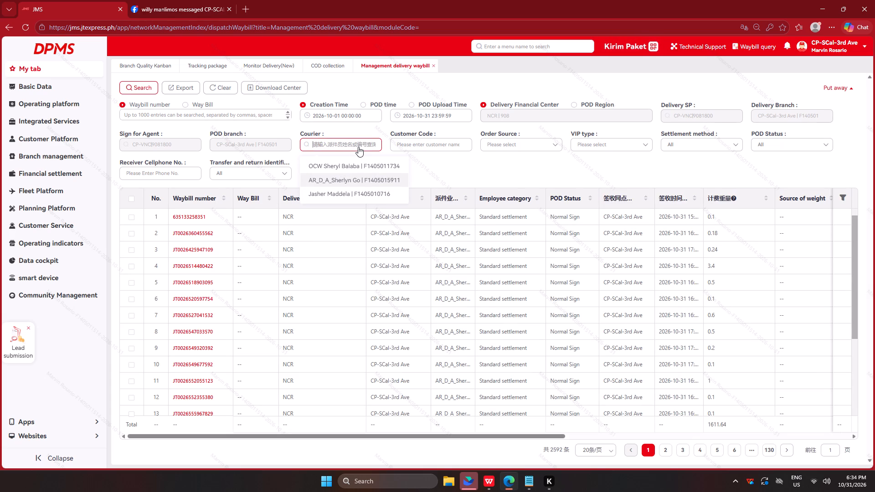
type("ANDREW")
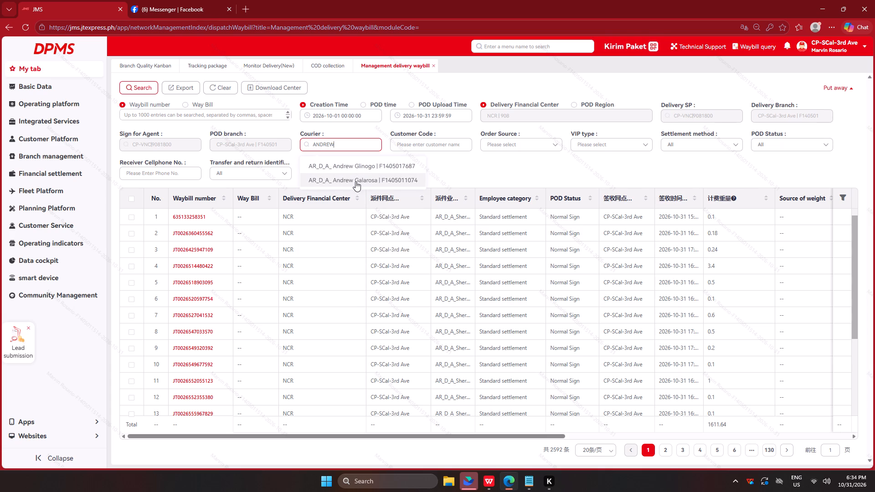
left_click(355, 181)
left_click(133, 90)
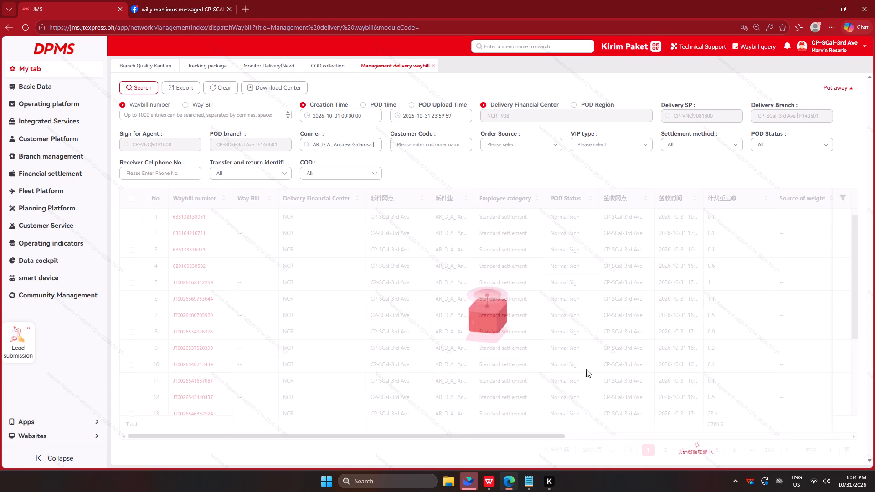
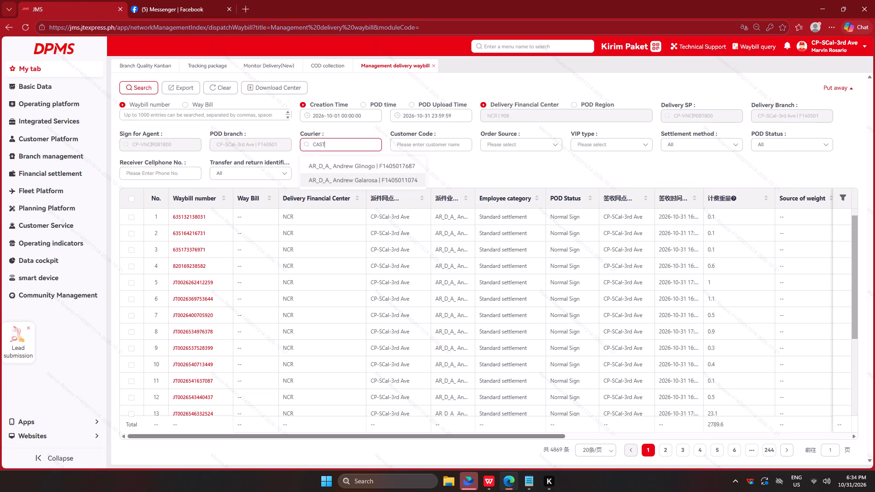
Set the courier filter to Joshua, found with CAST, and search the delivery waybills for that courier.
left_click(347, 209)
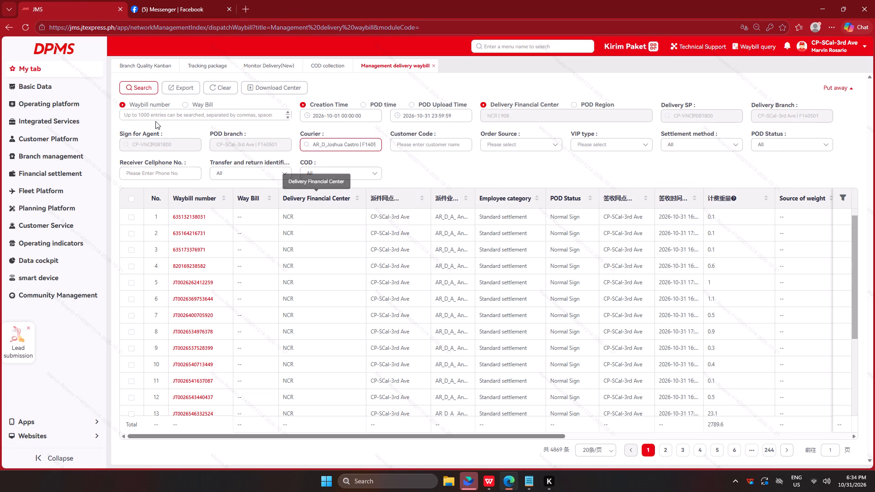
left_click(131, 87)
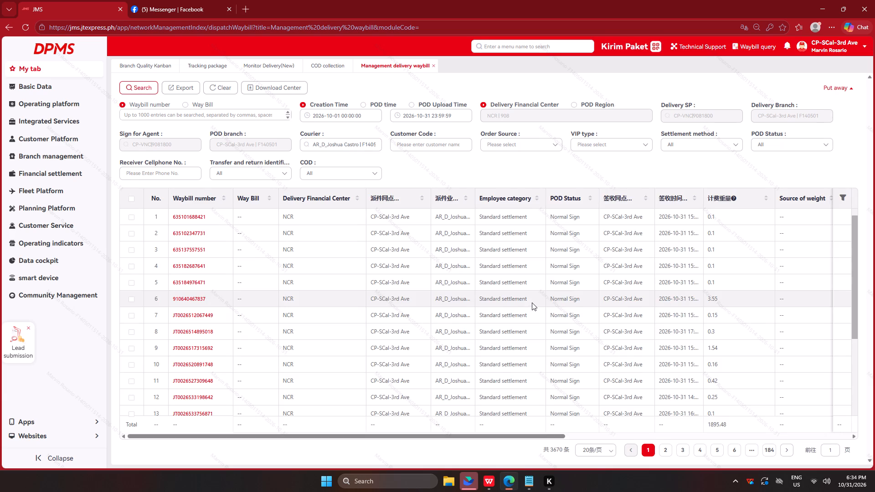
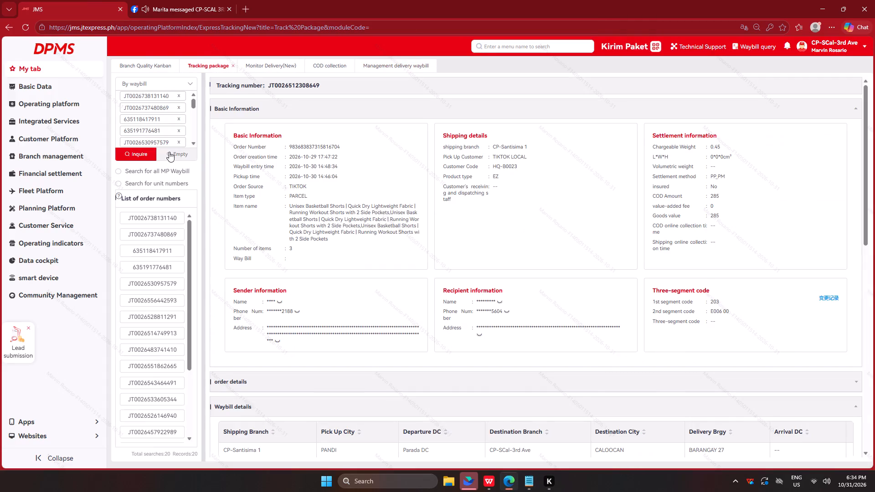
left_click(168, 139)
key("ctrl+v")
left_click(138, 155)
scroll(319, 186, "down", 15)
key("alt+Tab")
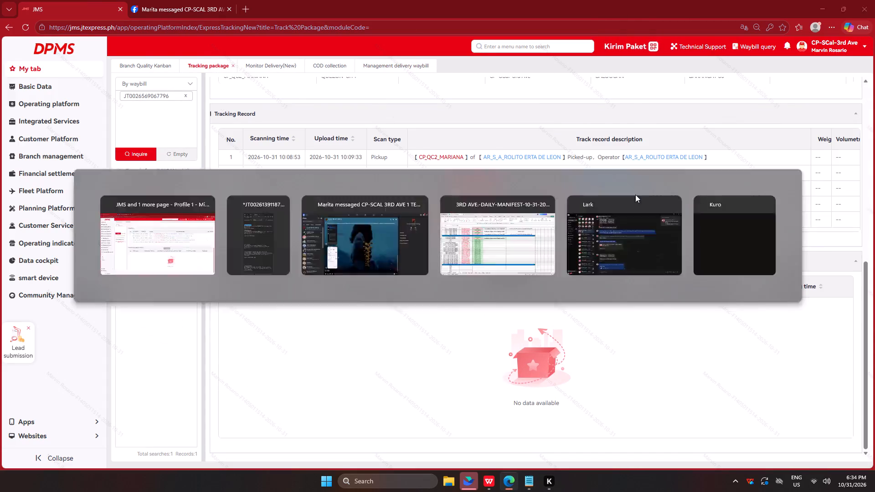
left_click_drag(731, 116, 630, 90)
key("ctrl+x")
double_click(660, 103)
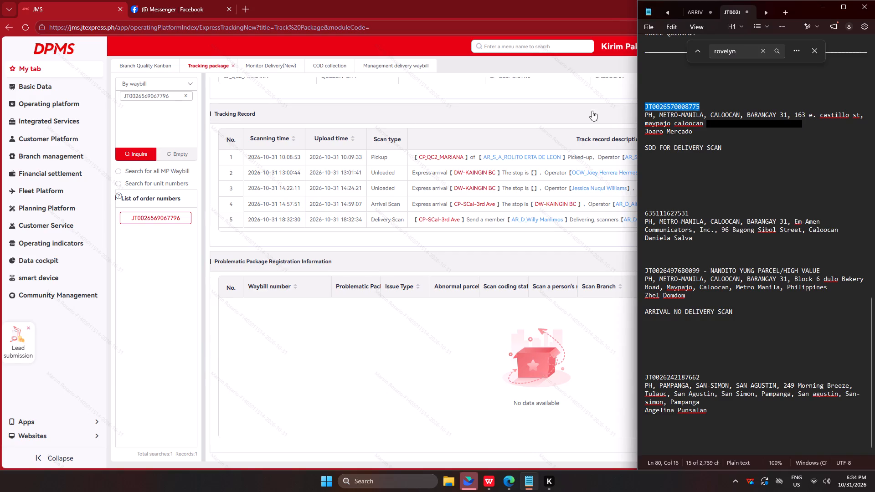
key("ctrl+c")
key("ctrl+c")
key("ctrl+c")
key("ctrl+c")
left_click(180, 153, "ctrl")
left_click(180, 139)
key("ctrl+v")
left_click(144, 156)
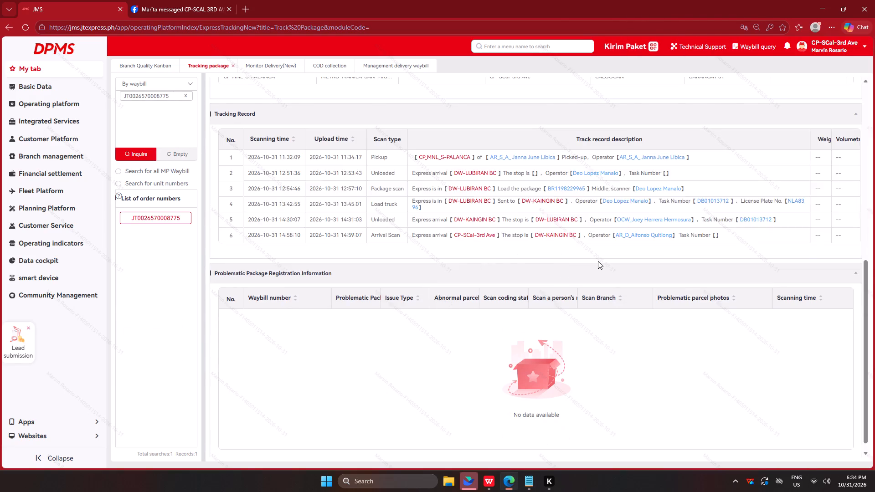
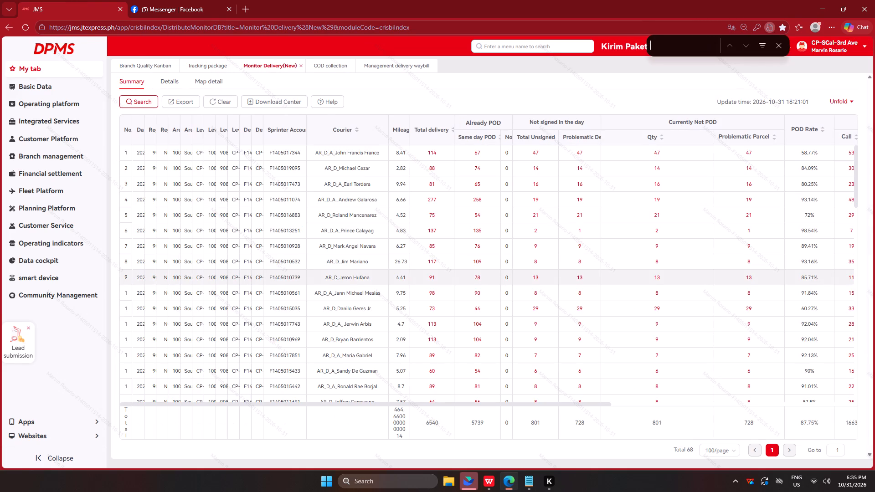
Find courier CASTRO in the Monitor Delivery summary and open the details of the courier's currently undelivered parcels.
type("CASTRO")
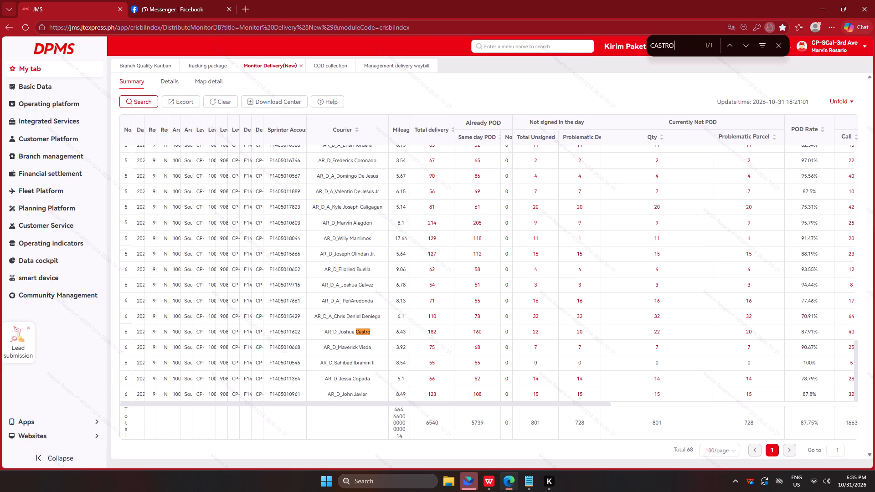
left_click(658, 331)
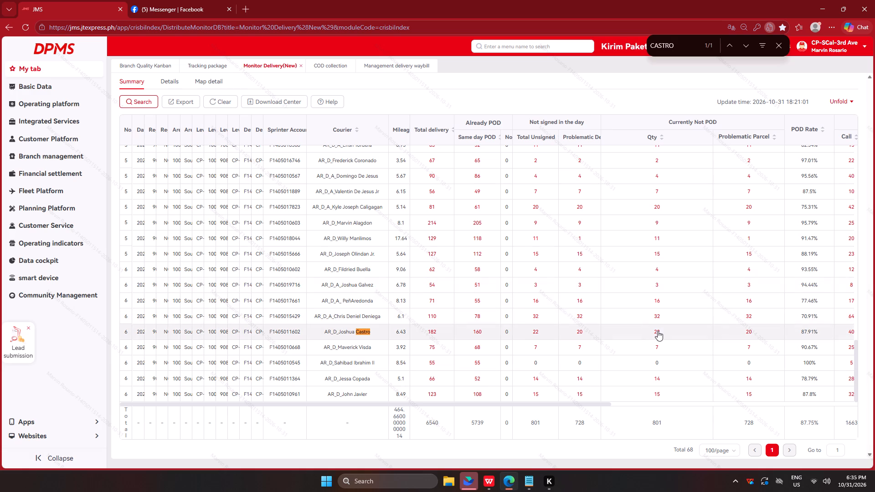
Capture the waybill numbers in rows 1 to 19 as text and paste them into CHECKING from cell B400.
key("ctrl+shift+a")
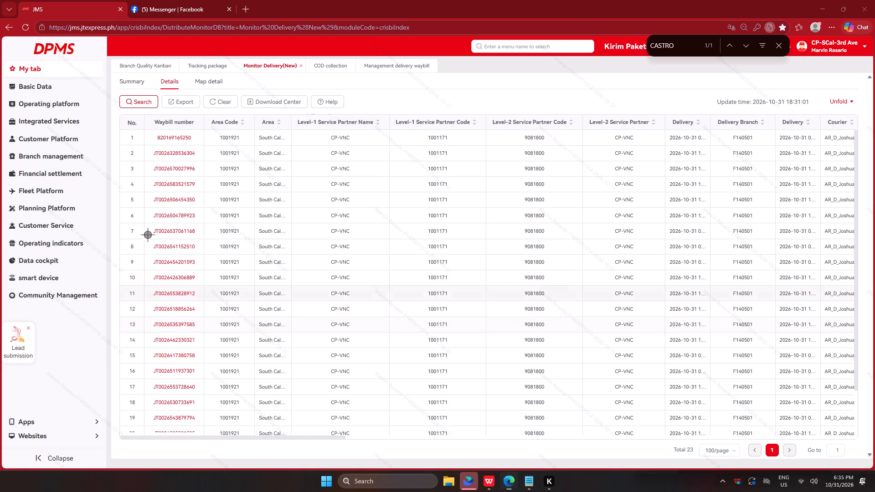
left_click_drag(142, 128, 202, 400)
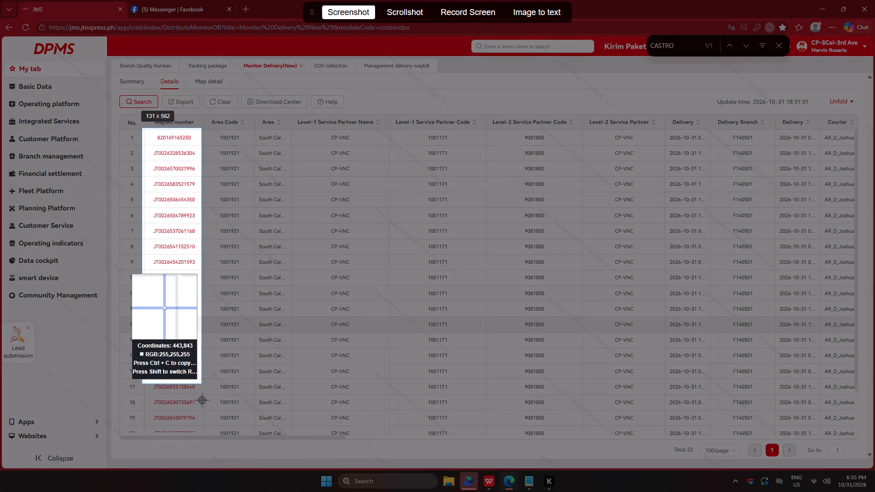
left_click_drag(202, 400, 212, 426)
left_click(530, 12)
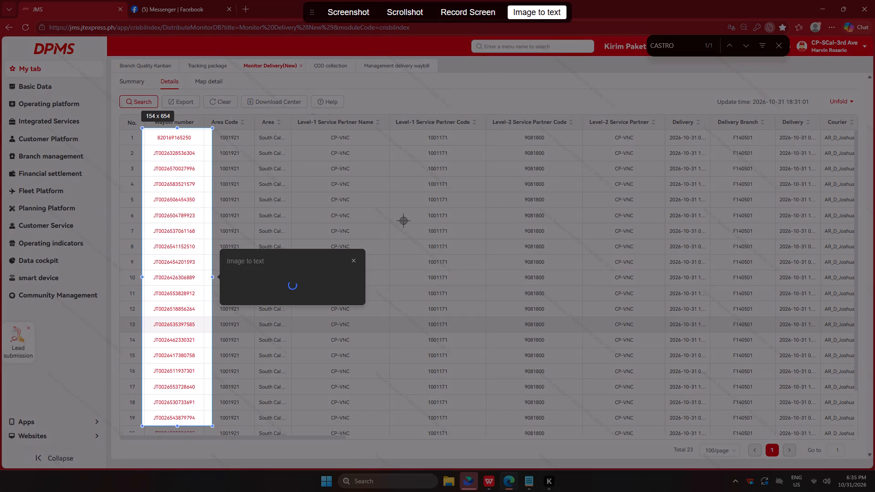
left_click(350, 391)
left_click(482, 476)
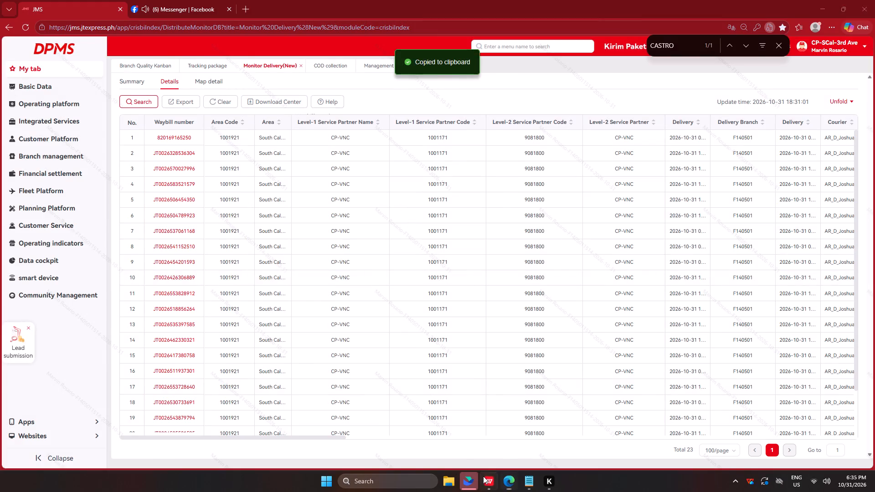
left_click(207, 399)
key("ctrl+v")
scroll(332, 270, "down", 15)
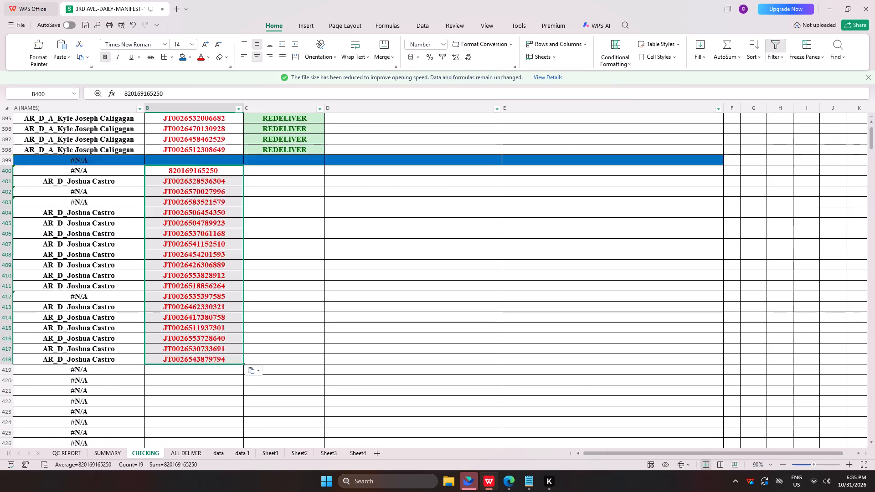
scroll(328, 282, "down", 2)
Back in the JMS details list, capture the waybill numbers in rows 21 to 23 as text and copy them for CHECKING.
key("alt+Tab")
scroll(208, 393, "down", 13)
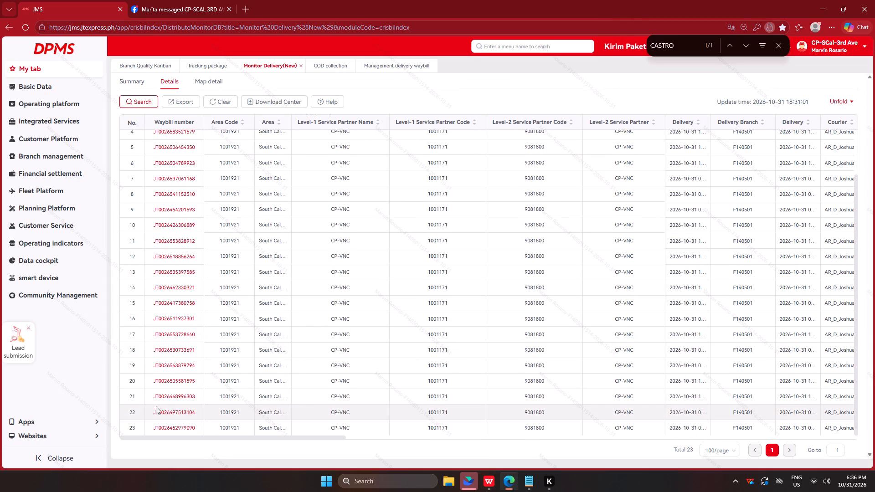
key("ctrl+shift+a")
left_click_drag(140, 387, 210, 442)
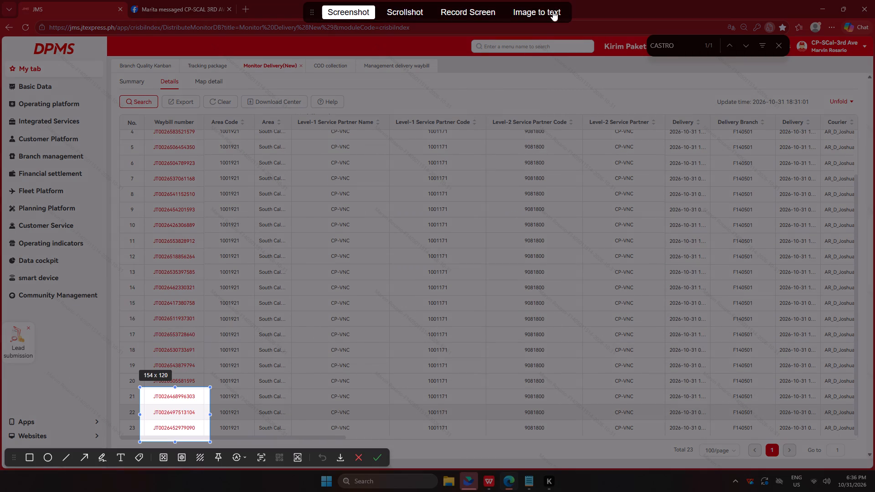
left_click(552, 11)
left_click(230, 369)
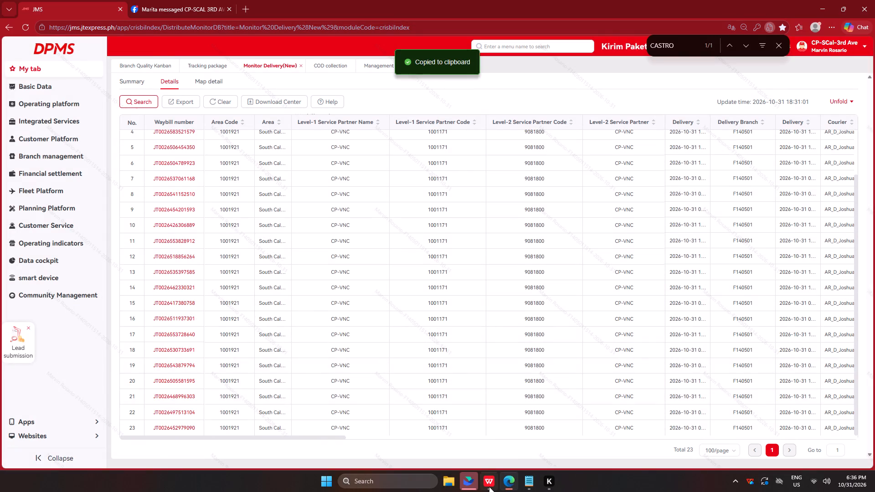
Switch to the WPS workbook and paste the copied waybill numbers into CHECKING from cell B419.
left_click(489, 487)
left_click(187, 305)
key("ctrl+v")
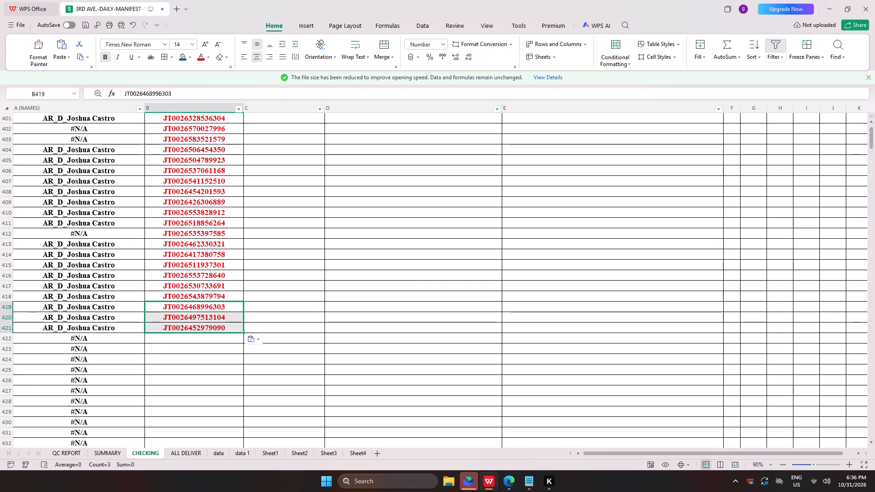
Fill cells A422 to E422 blue as a separator row below the pasted waybills.
left_click_drag(75, 338, 633, 336)
left_click(182, 55)
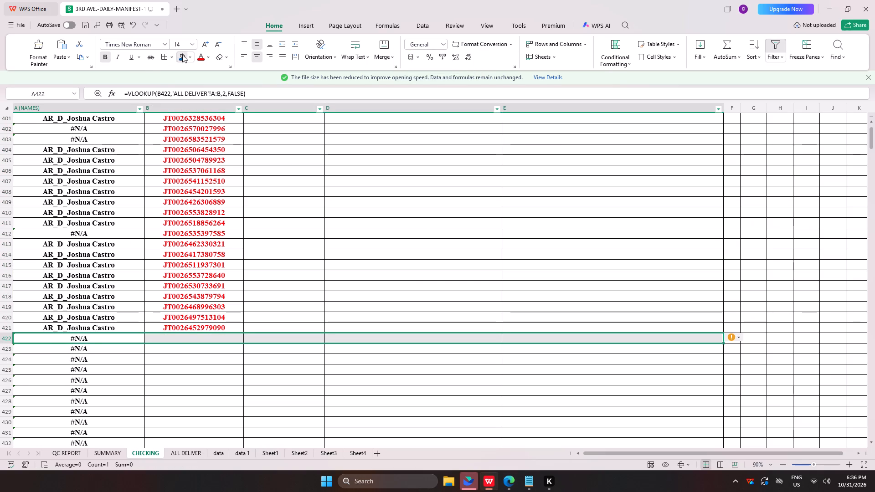
Copy the REDELIVER status from C398 into cells C400 to C421 for the newly pasted waybills.
scroll(283, 252, "up", 5)
left_click(293, 189)
key("ctrl+c")
left_click_drag(283, 210, 272, 395)
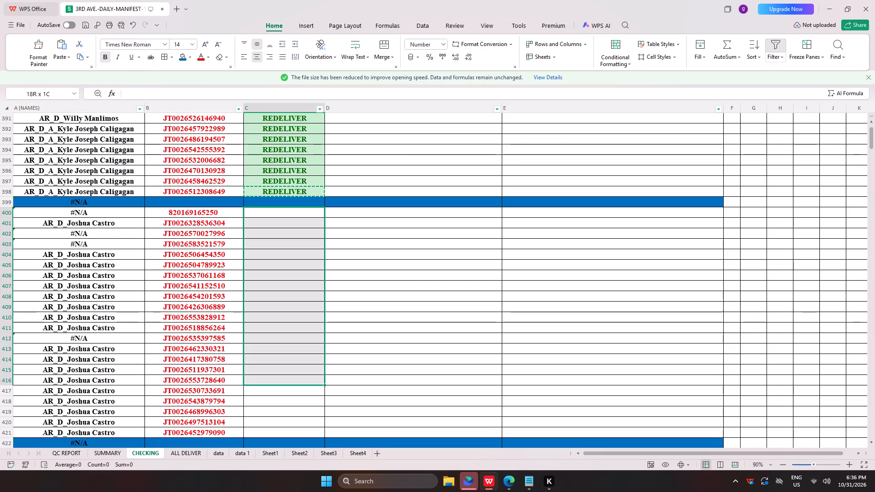
left_click_drag(272, 395, 266, 435)
key("ctrl+v")
Copy the waybill numbers from B400 down to B421 and look them up together in JMS Tracking package.
left_click(205, 214)
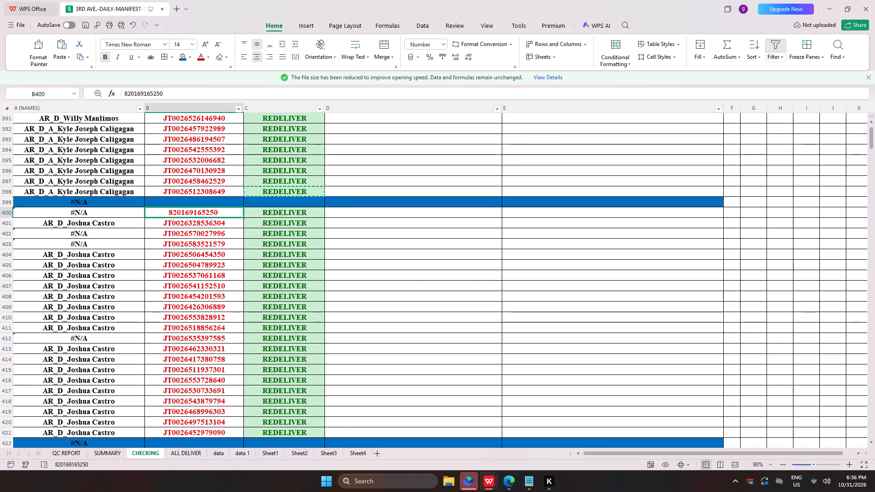
key("ctrl+shift+Down")
key("ctrl+c")
key("alt+Tab")
left_click(212, 64)
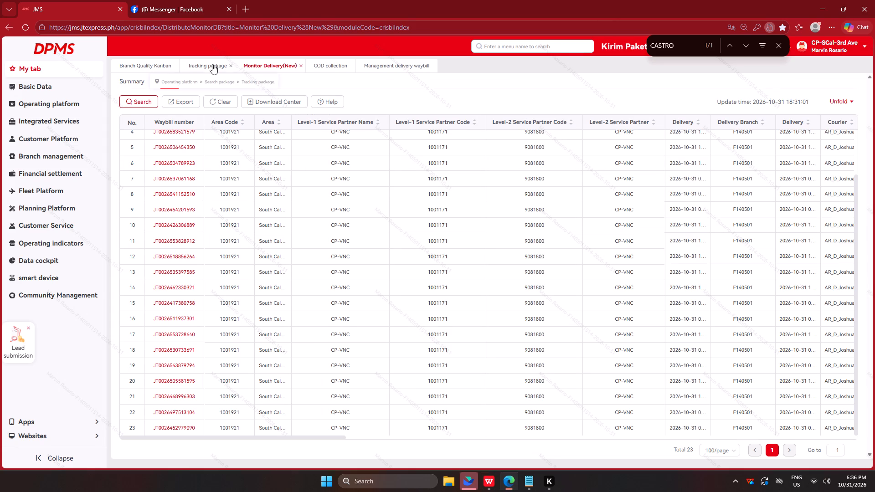
left_click(175, 154)
left_click(174, 135)
key("ctrl+v")
left_click(140, 155)
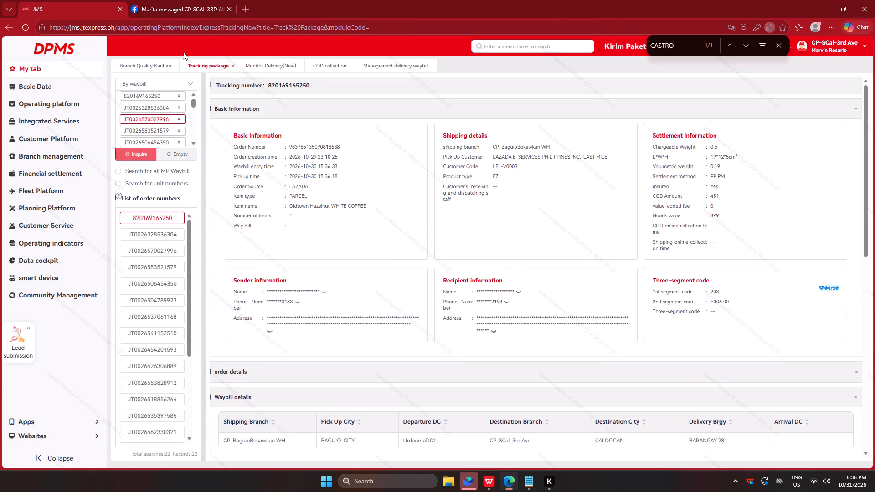
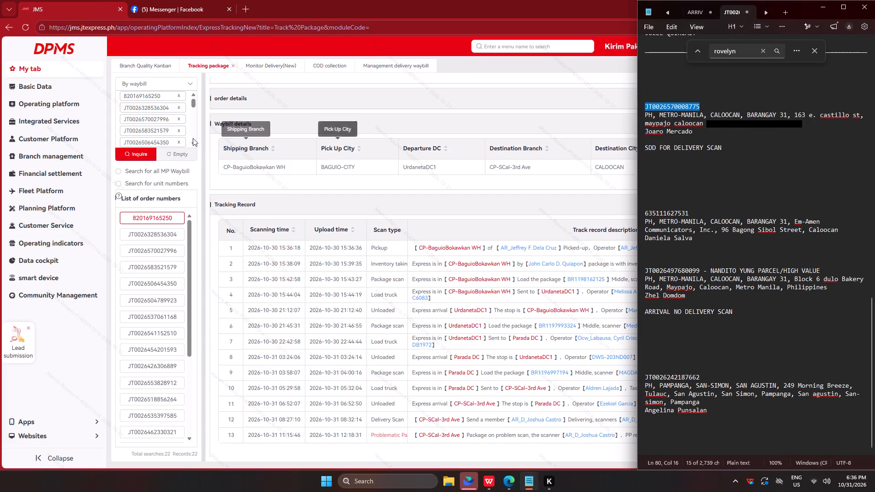
key("ctrl+c")
key("ctrl+c")
left_click(180, 153, "ctrl")
left_click(179, 132)
key("ctrl+v")
left_click(146, 155)
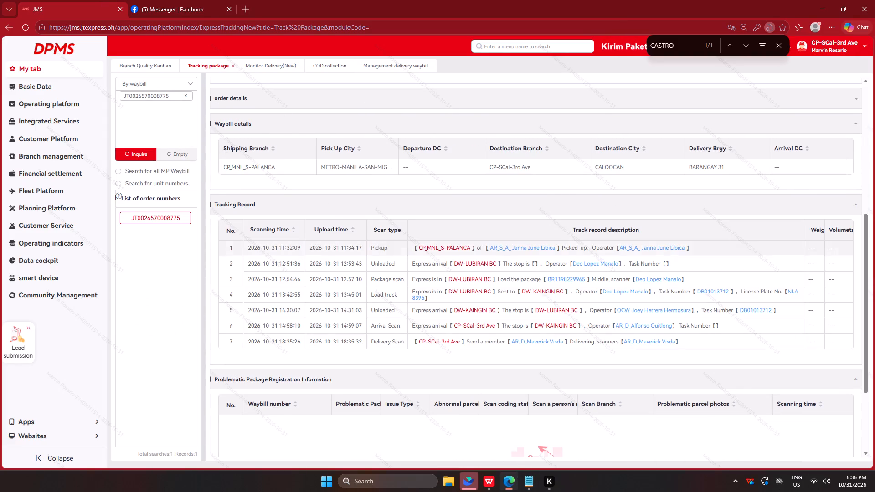
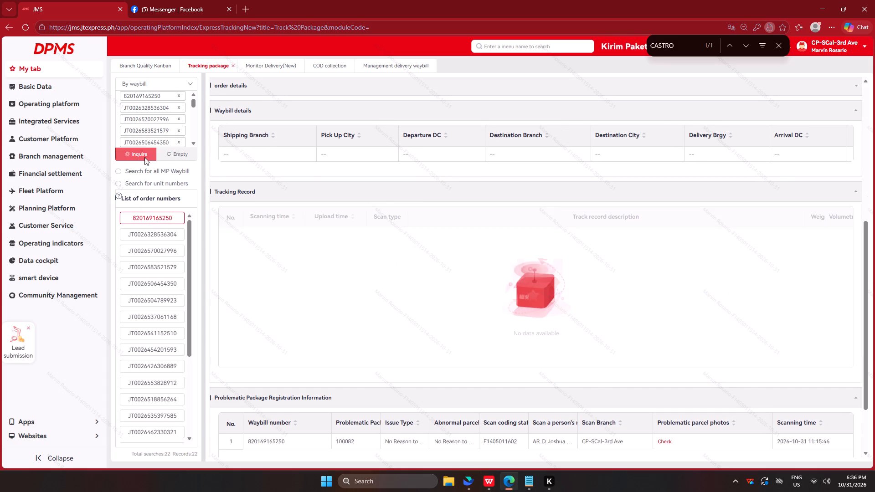
Switch to the WPS CHECKING sheet and set the remark in E380 to B1.NO ORDER.
scroll(264, 246, "down", 7)
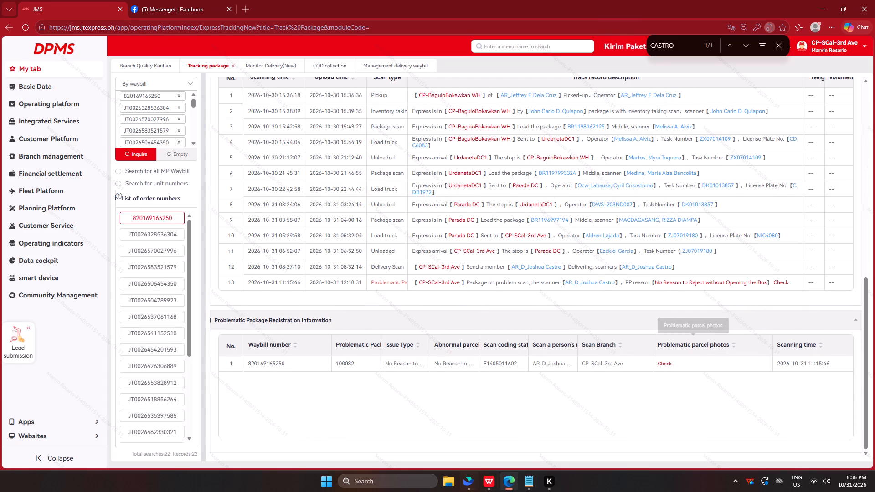
left_click(485, 483)
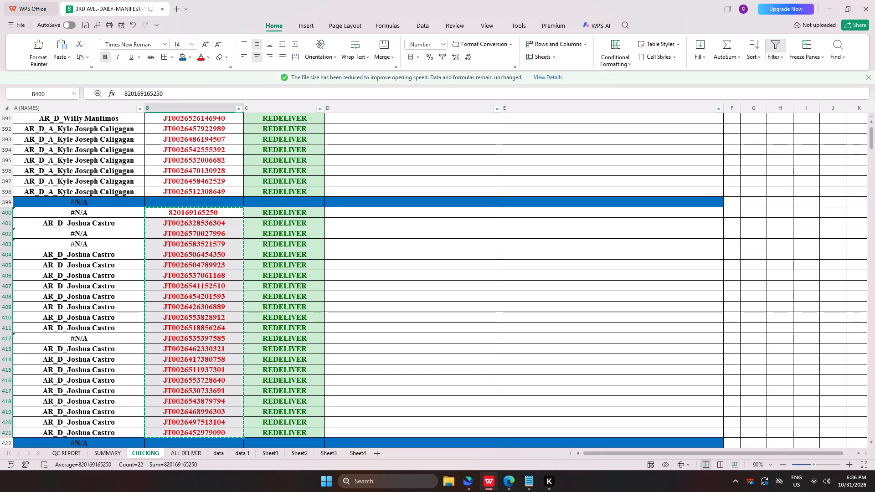
scroll(345, 221, "up", 11)
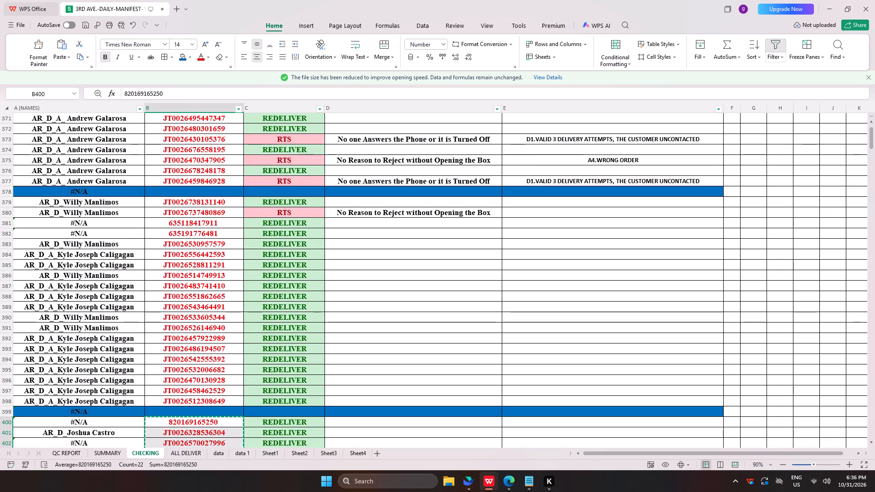
left_click(697, 214)
left_click(726, 215)
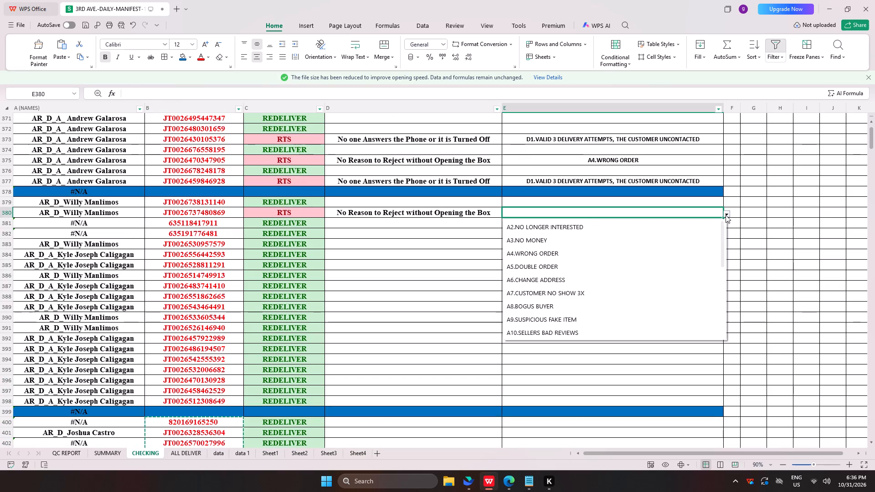
scroll(557, 292, "down", 7)
left_click(535, 292)
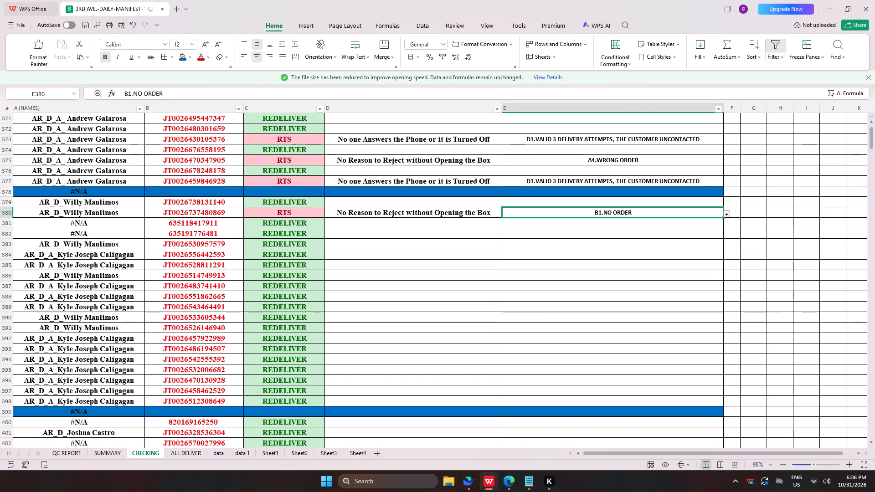
key("alt+Tab")
left_click(782, 283)
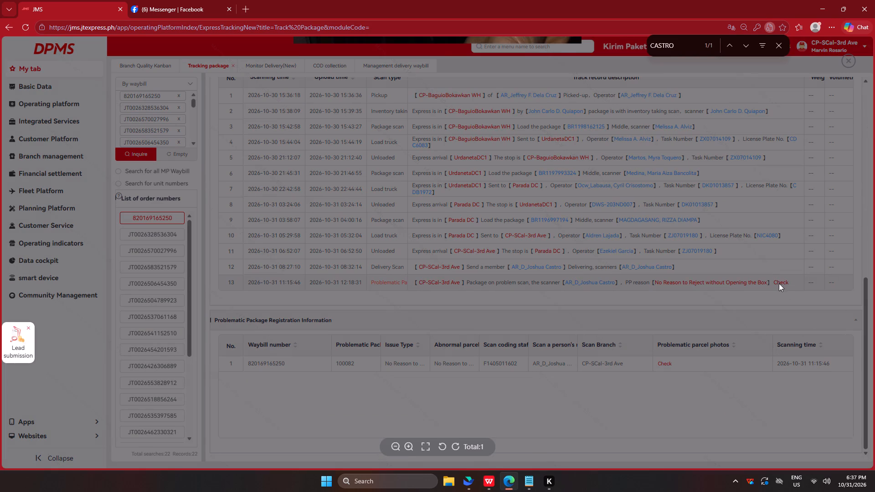
key("Right")
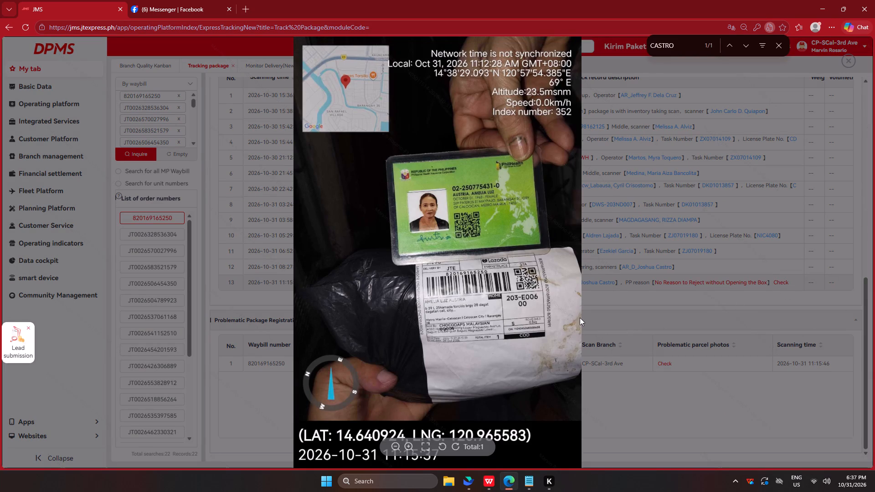
key("Right")
key("Escape")
key("alt+Tab")
left_click_drag(281, 212, 360, 211)
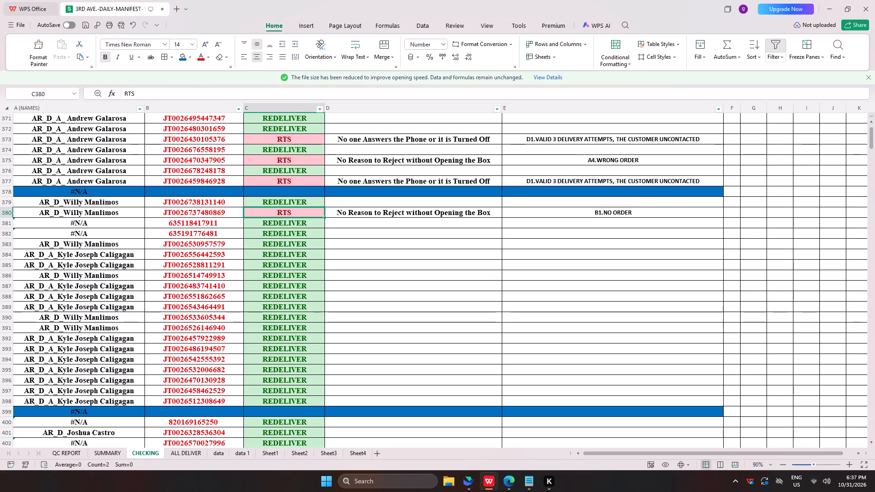
left_click_drag(360, 211, 362, 211)
key("ctrl+c")
scroll(320, 336, "down", 7)
key("alt+Tab")
key("alt+Tab")
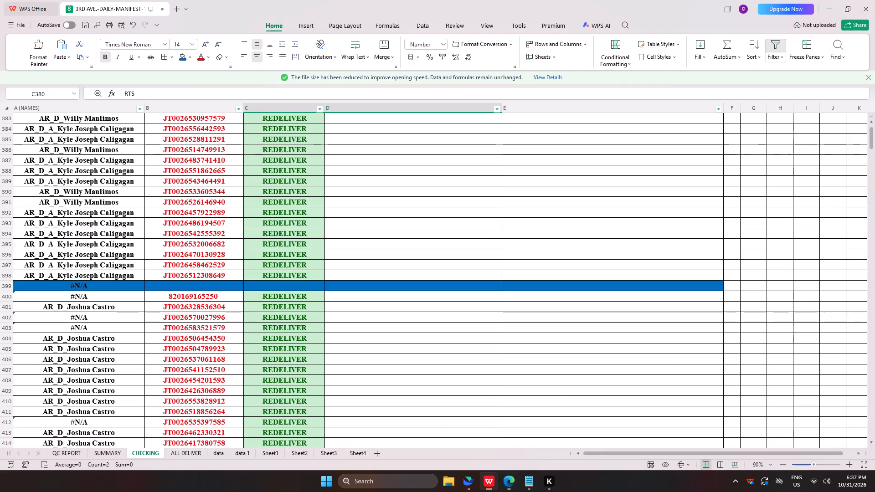
left_click(290, 297)
key("ctrl+v")
key("alt+Tab")
left_click(157, 237)
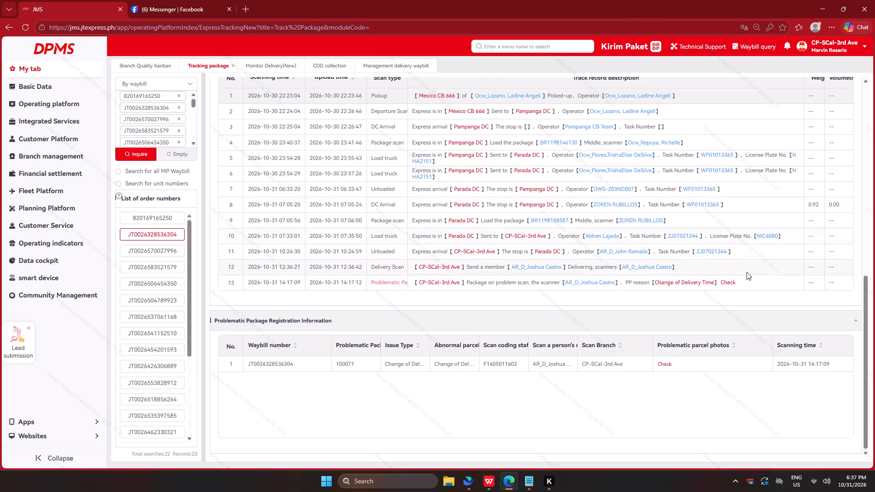
left_click(724, 282)
key("Right")
key("Left")
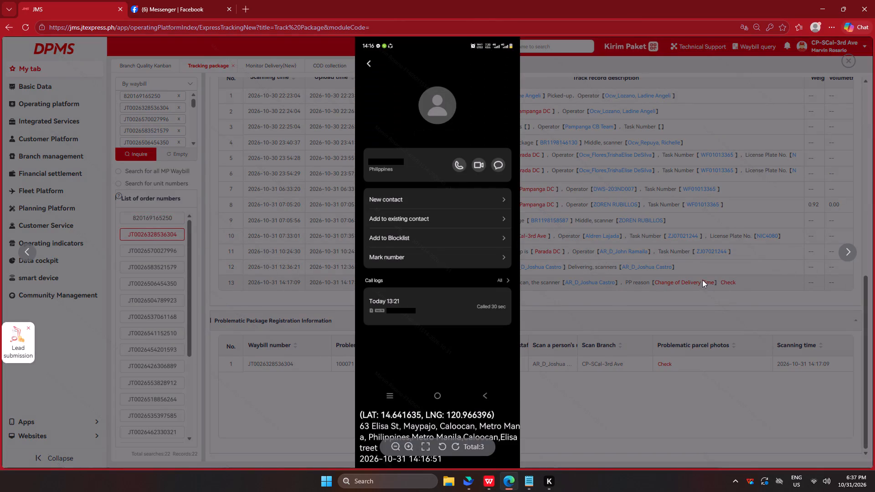
key("Right")
key("Right")
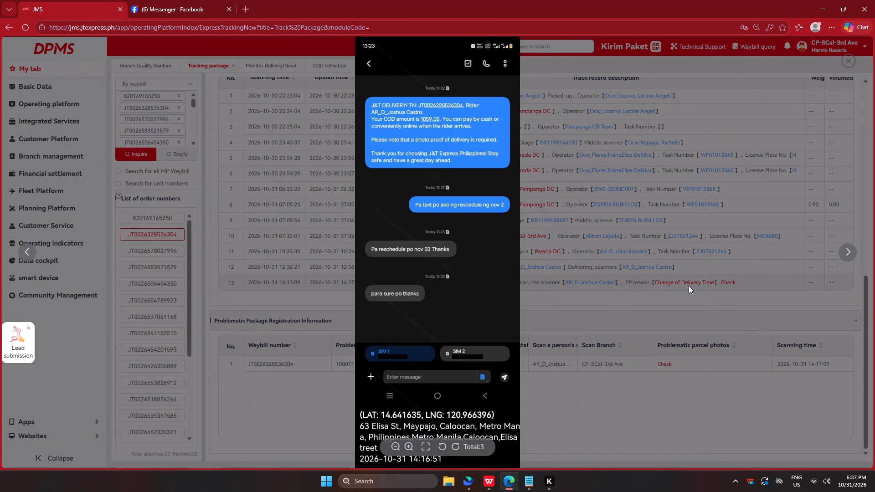
key("Escape")
key("alt+Tab")
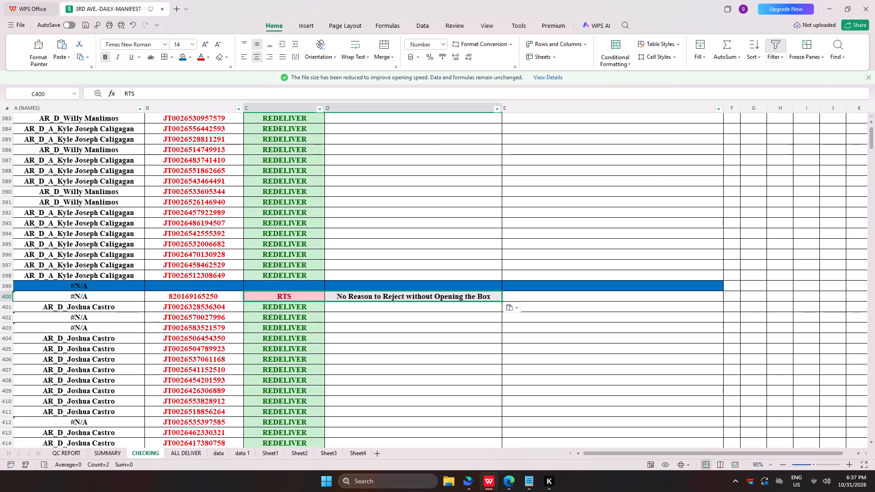
key("alt+Tab")
left_click(167, 251)
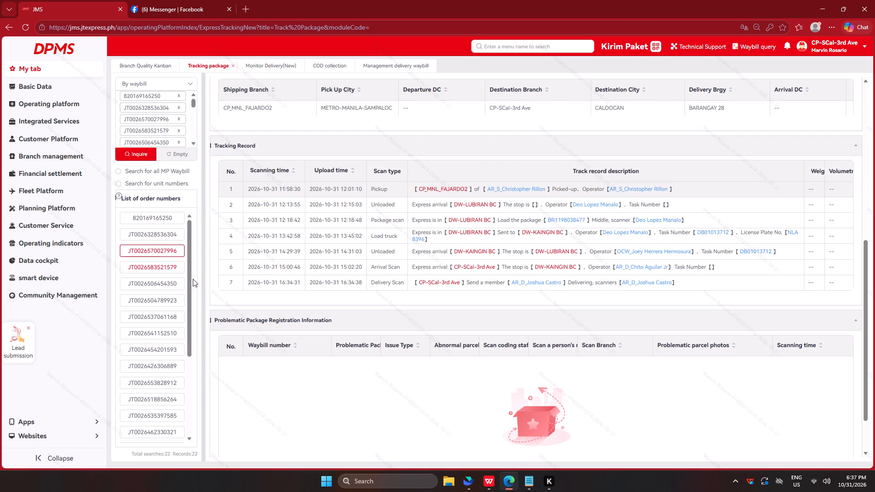
key("alt+Tab")
left_click(294, 317)
key("Delete")
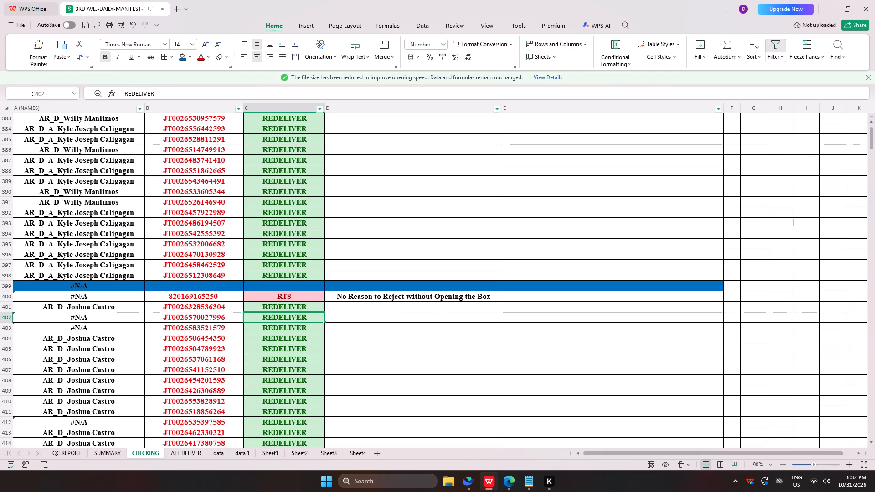
key("alt+Tab")
left_click(162, 269)
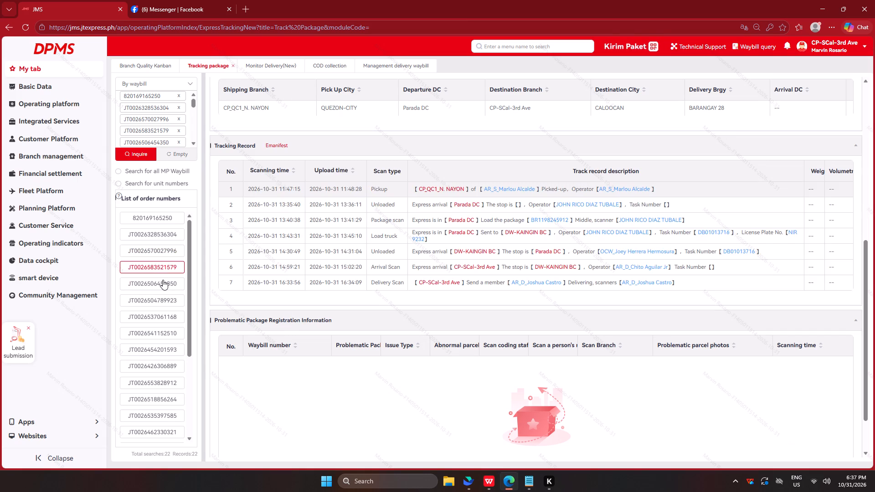
key("alt+Tab")
key("Down")
key("Delete")
key("alt+Tab")
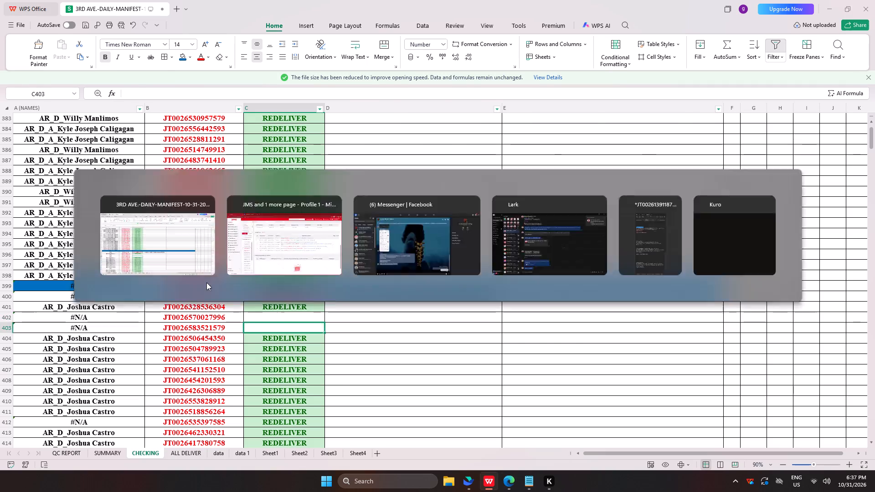
left_click(173, 280)
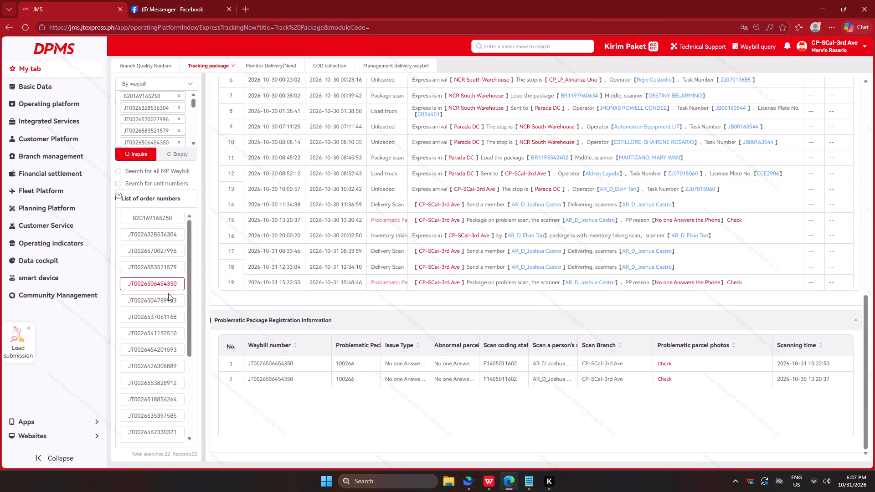
left_click(732, 282)
key("Escape")
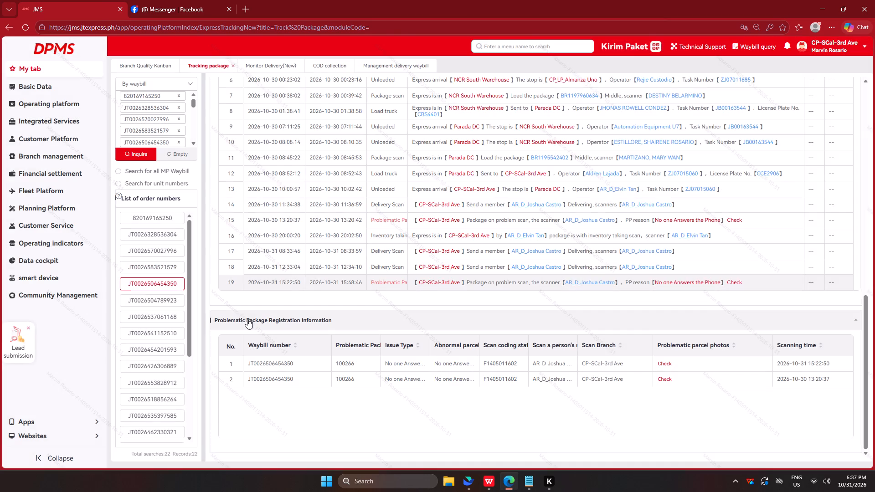
left_click(166, 302)
left_click(162, 318)
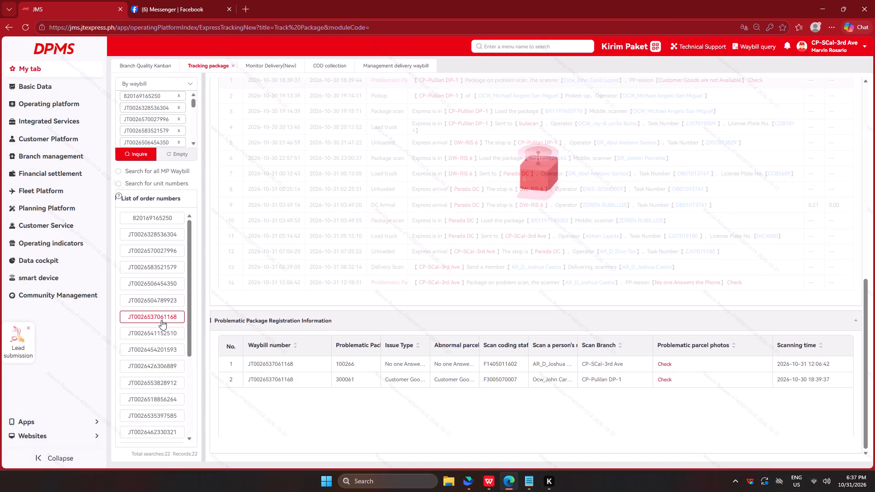
left_click(160, 332)
left_click(157, 346)
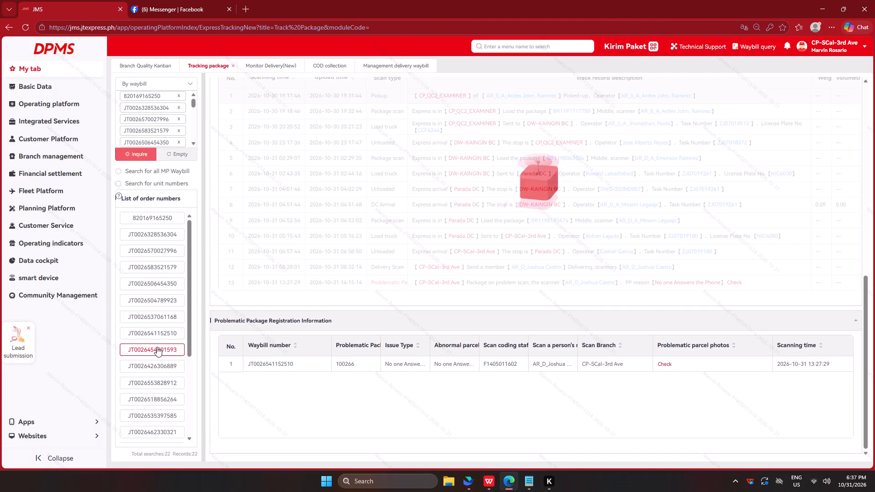
left_click(154, 367)
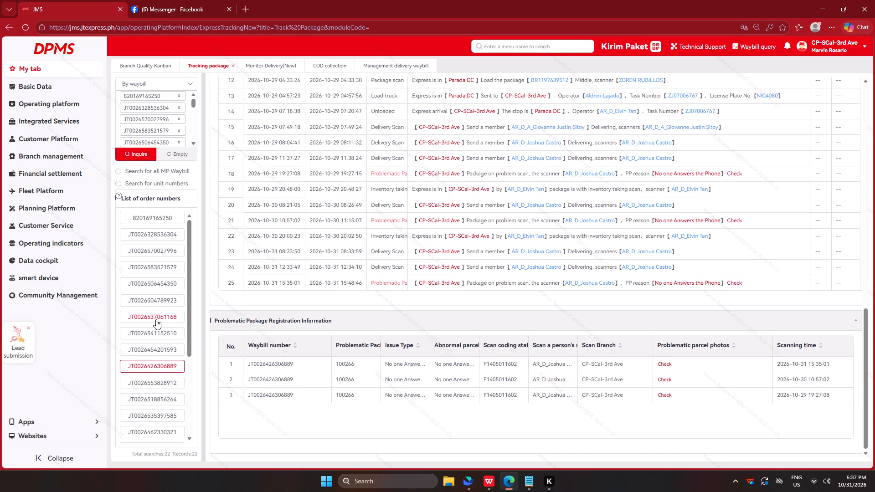
key("alt+Tab")
scroll(319, 250, "up", 8)
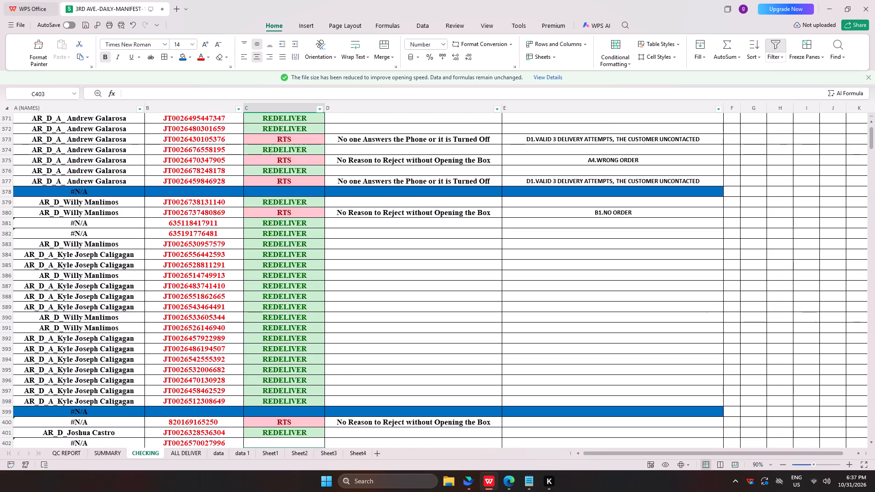
left_click_drag(296, 223, 673, 225)
key("ctrl+c")
scroll(416, 382, "down", 10)
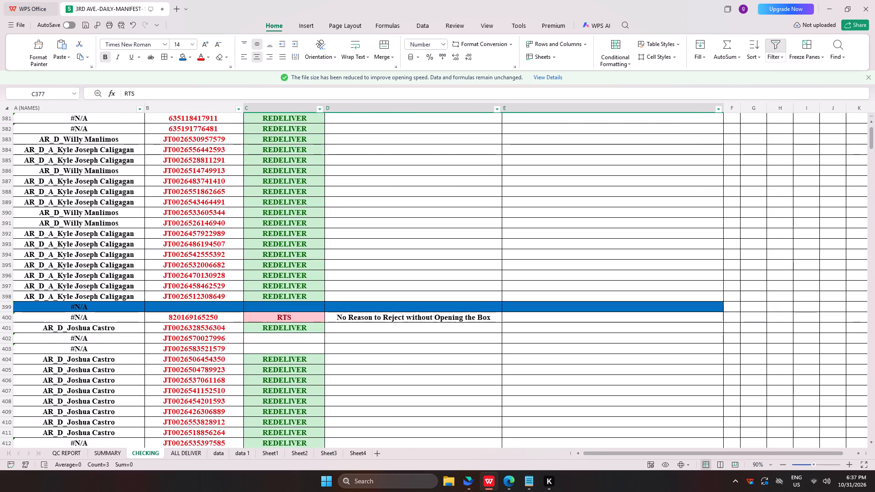
scroll(396, 384, "down", 6)
key("alt+Tab")
key("alt+Tab")
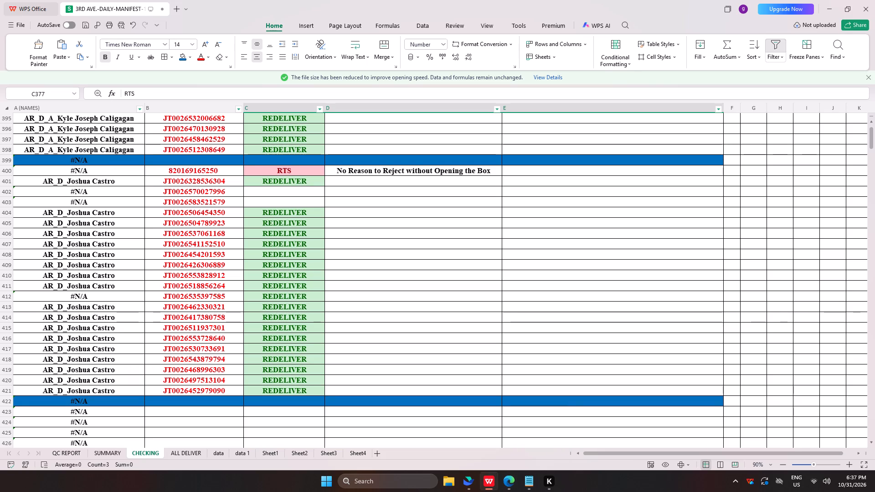
left_click(265, 265)
key("ctrl+v")
key("alt+Tab")
left_click(160, 380)
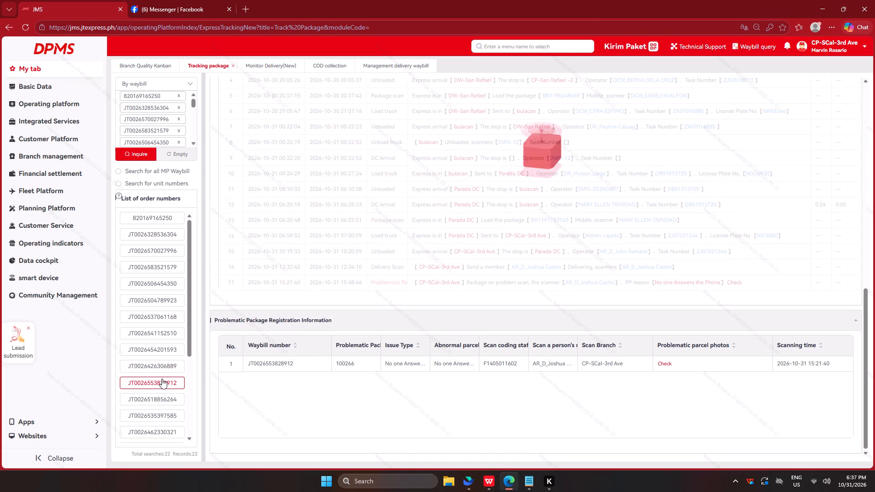
left_click(161, 404)
scroll(161, 397, "down", 2)
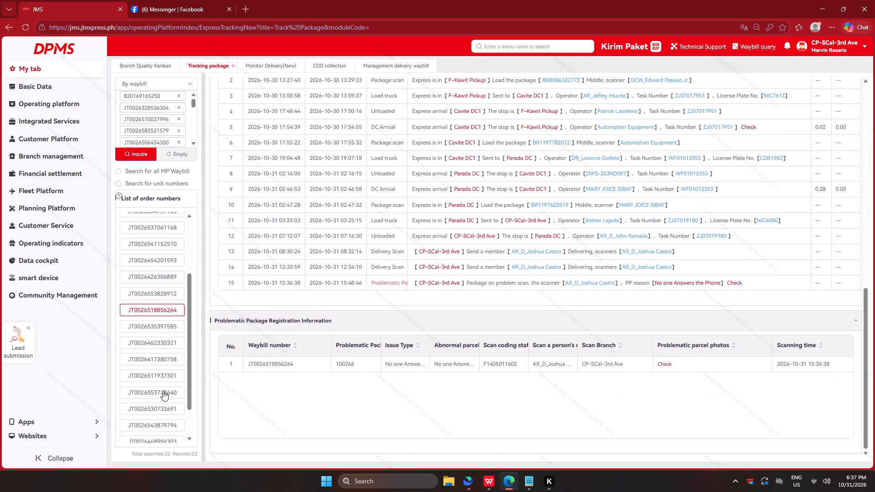
left_click(161, 322)
scroll(162, 322, "down", 1)
key("alt+Tab")
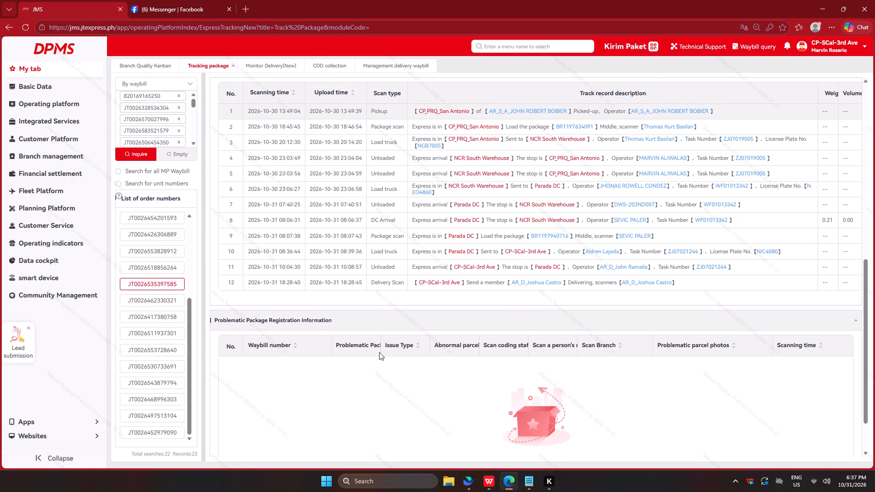
left_click(271, 296)
key("Delete")
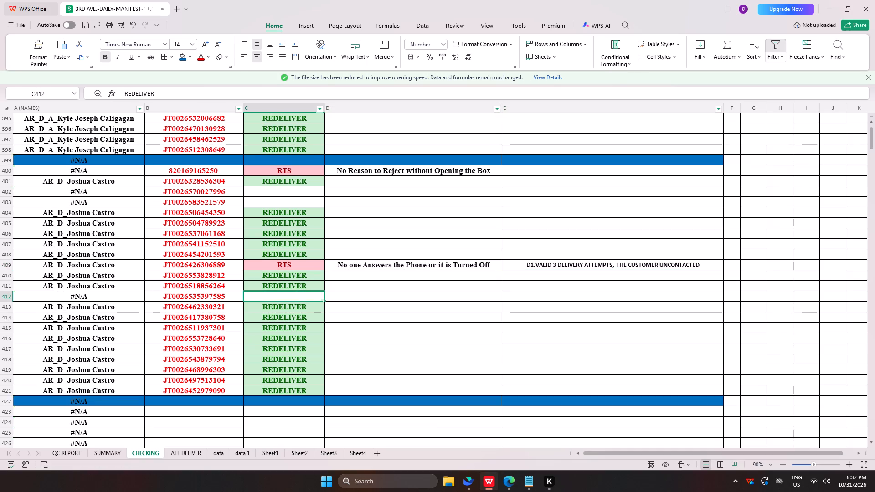
key("alt+Tab")
left_click(168, 297)
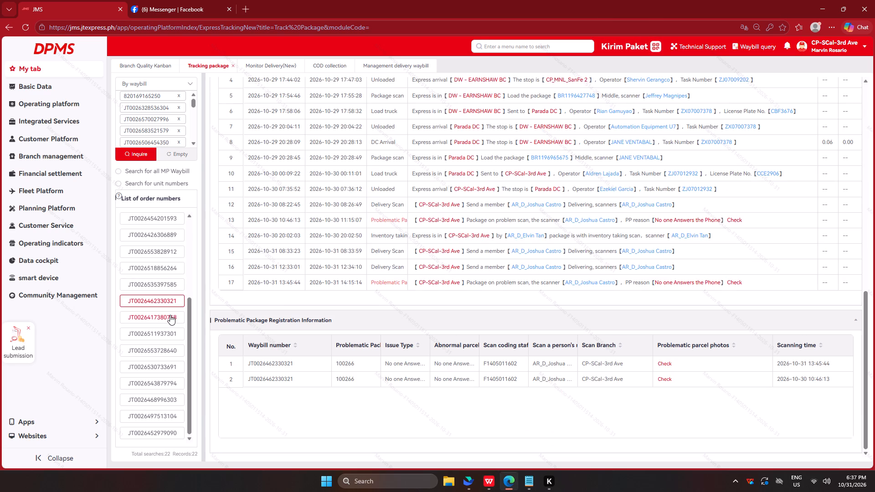
left_click(164, 322)
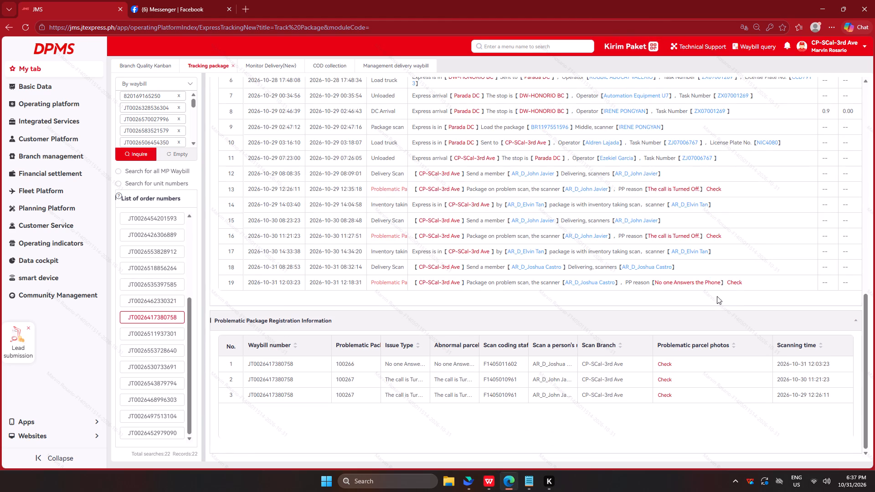
left_click(735, 282)
key("Escape")
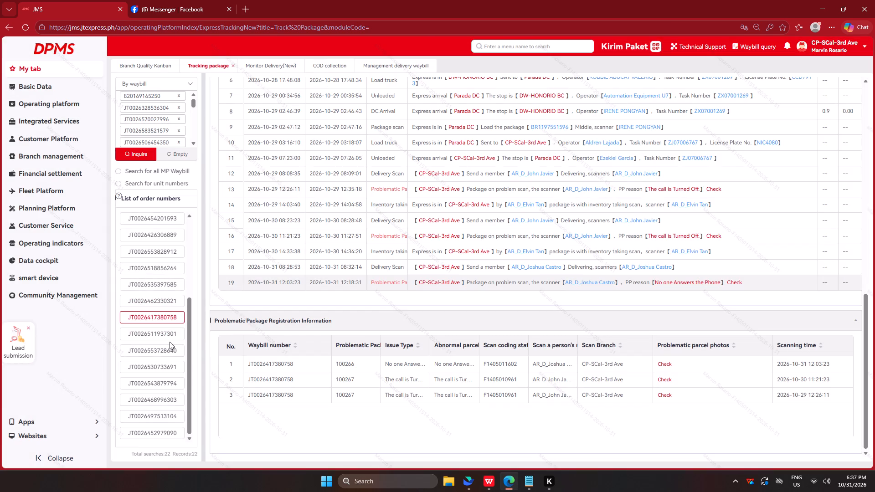
left_click(164, 338)
left_click(165, 319)
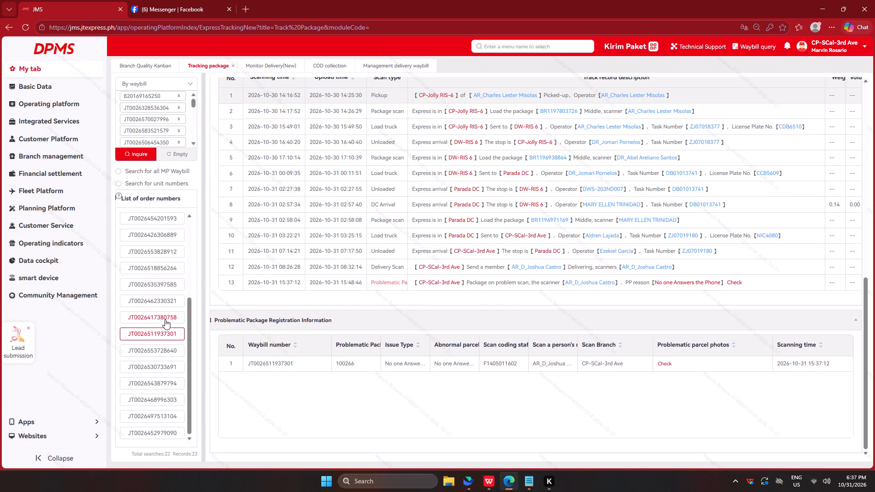
key("alt+Tab")
left_click_drag(268, 264, 273, 262)
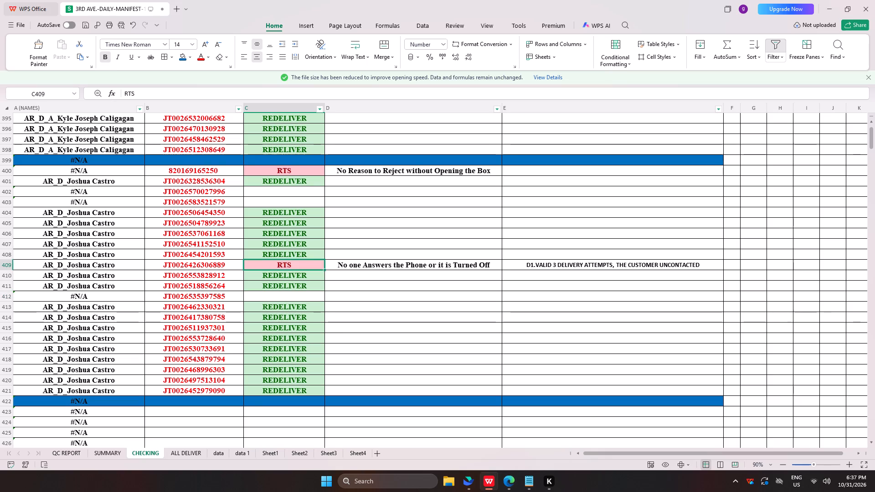
left_click_drag(273, 262, 580, 264)
key("ctrl+c")
key("alt+Tab")
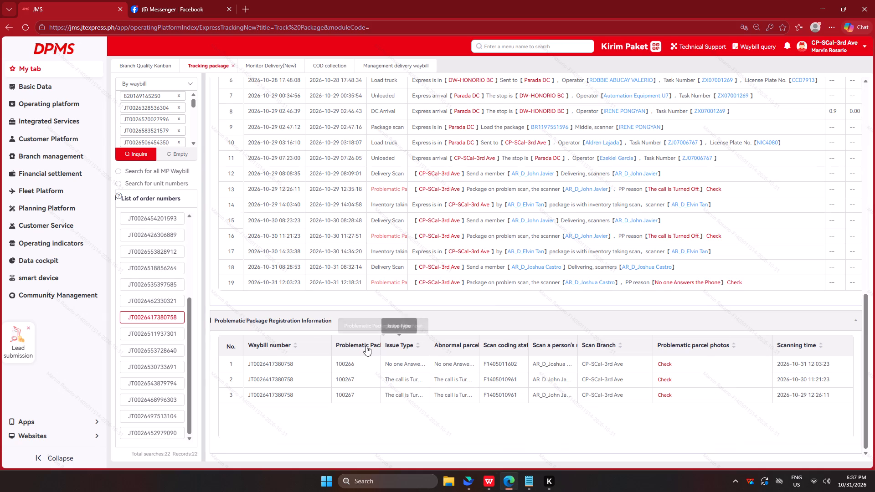
key("alt+Tab")
left_click(262, 318)
key("ctrl+v")
key("alt+Tab")
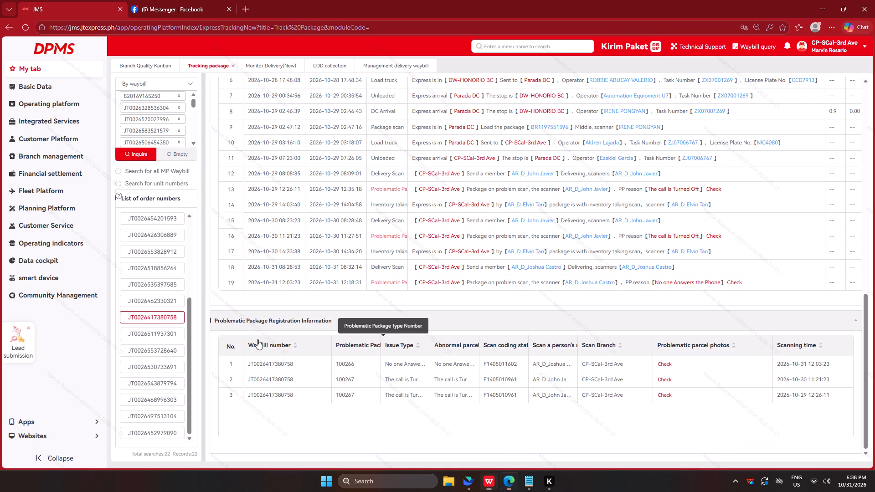
left_click(165, 338)
left_click(156, 350)
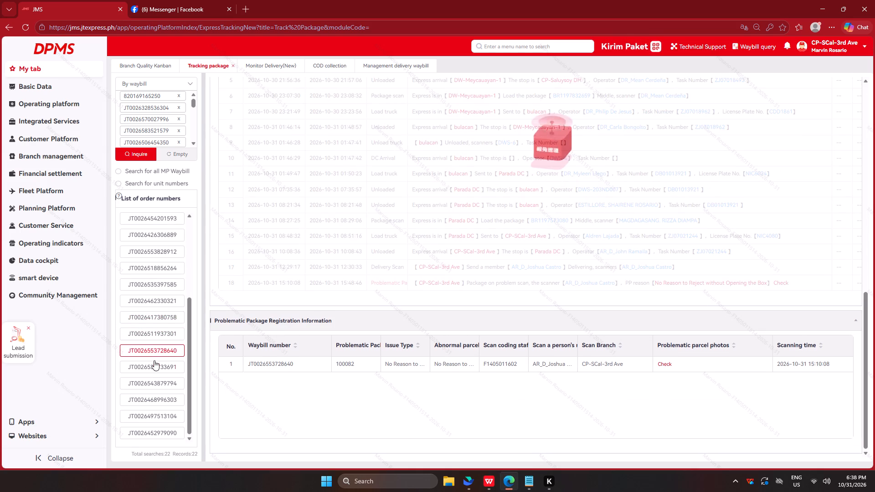
key("alt+Tab")
left_click_drag(288, 171, 304, 169)
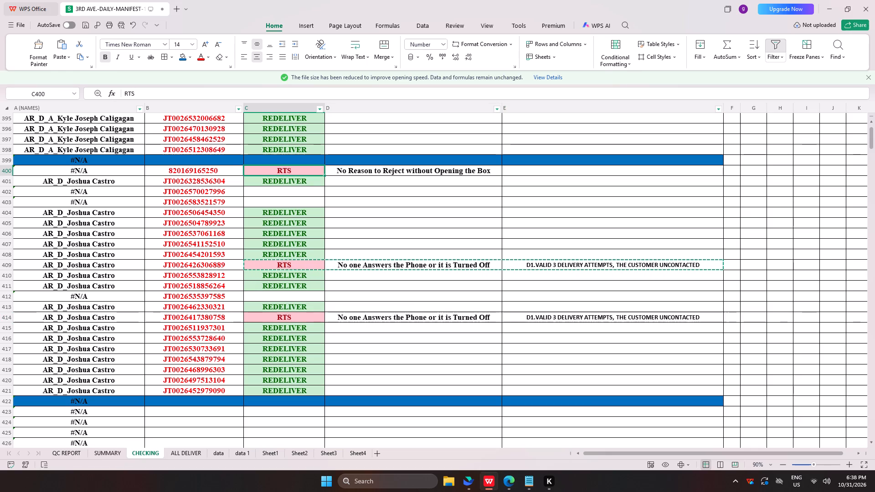
left_click_drag(304, 169, 395, 168)
key("ctrl+c")
key("alt+Tab")
left_click(779, 283)
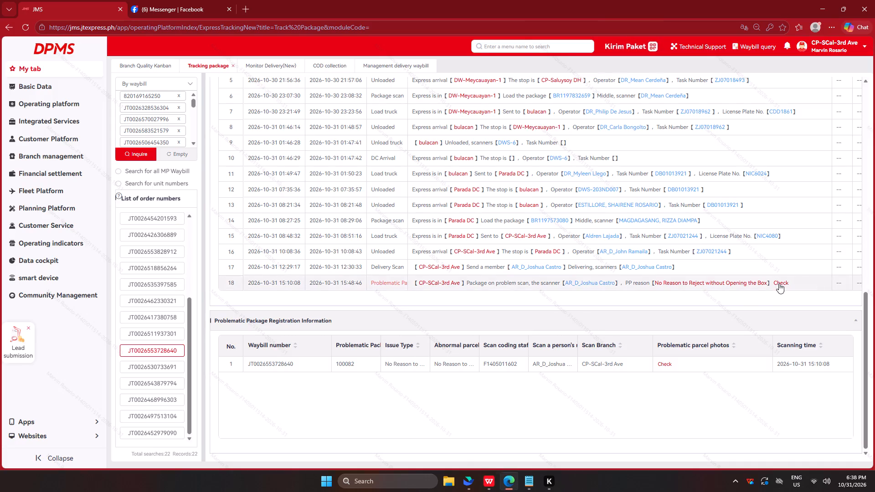
key("Right")
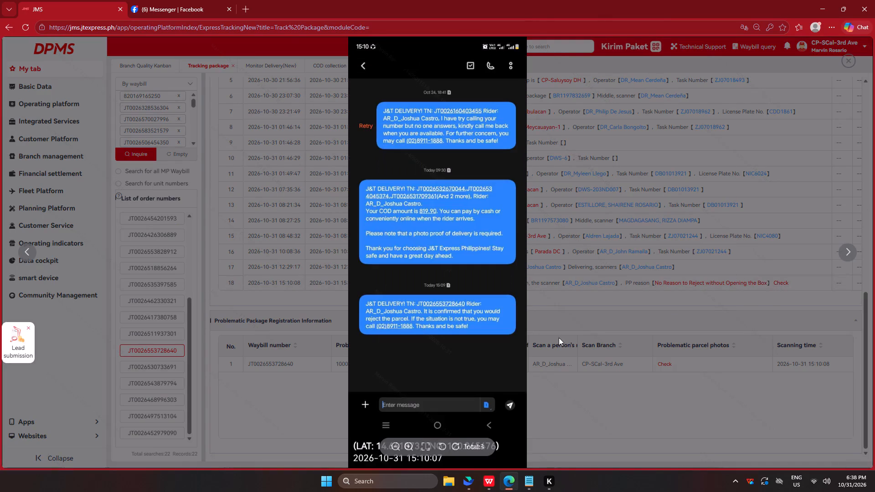
key("Right")
key("Escape")
key("alt+Tab")
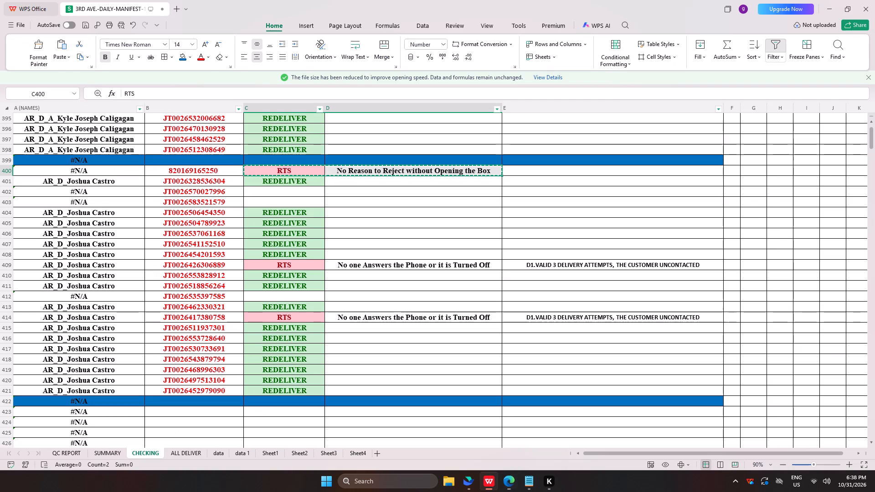
left_click(261, 340)
key("ctrl+v")
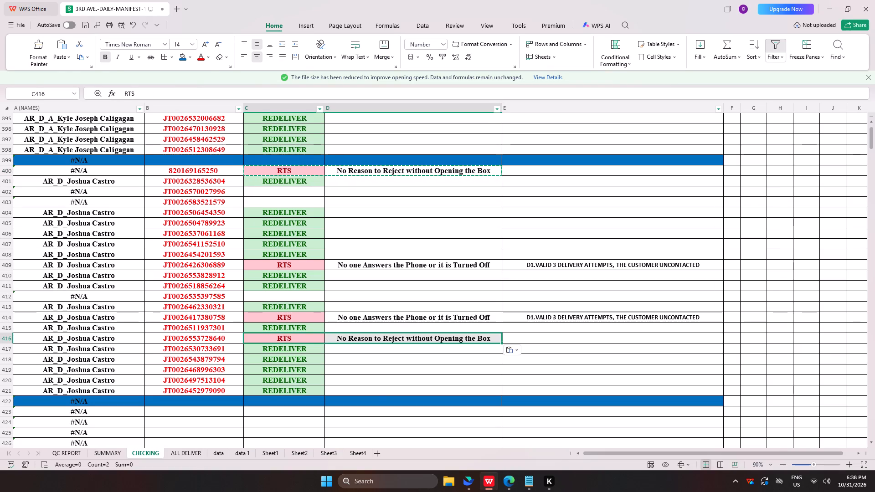
key("ctrl+z")
key("ctrl+v")
key("alt+Tab")
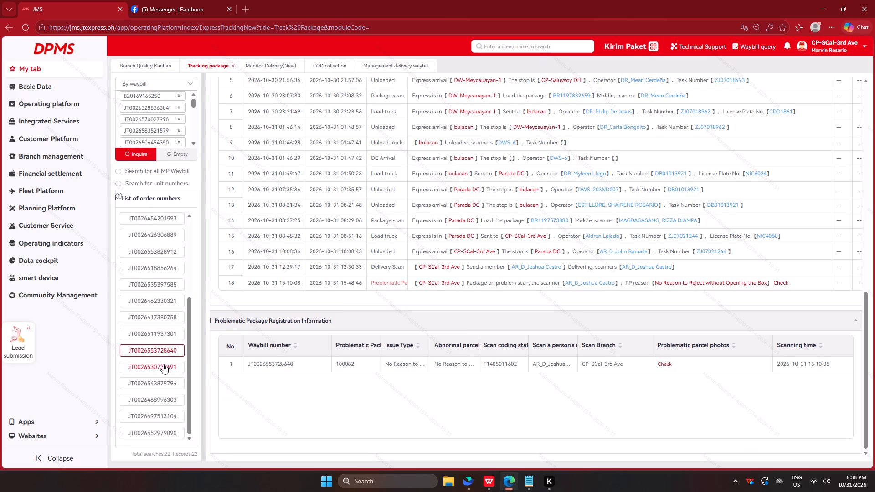
left_click(163, 364)
scroll(162, 364, "down", 5)
left_click(154, 387)
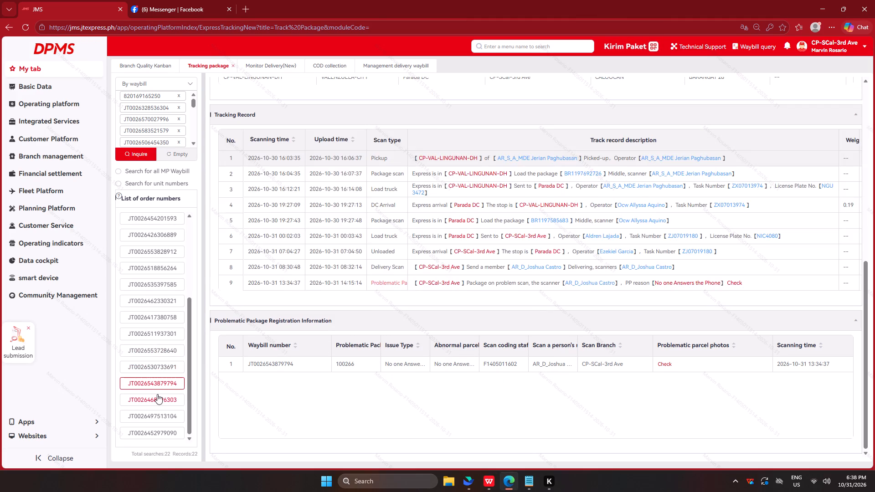
left_click(158, 395)
left_click(155, 406)
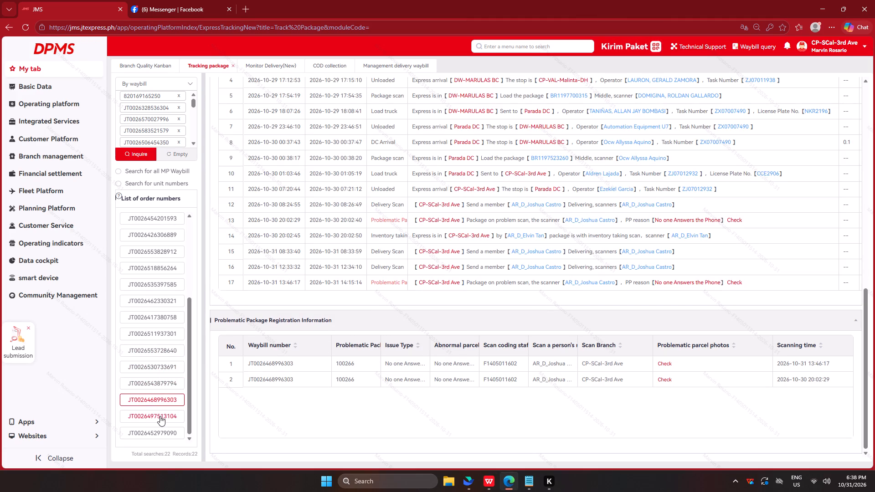
left_click(160, 416)
left_click(157, 425)
left_click(158, 432)
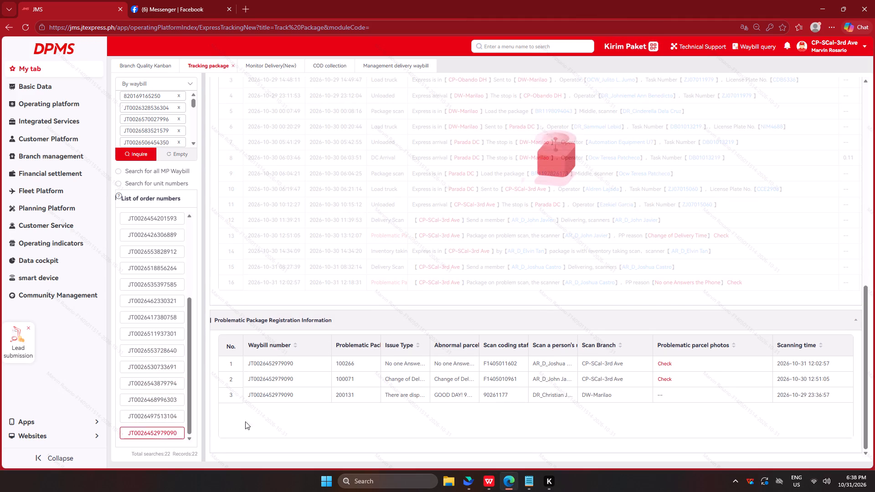